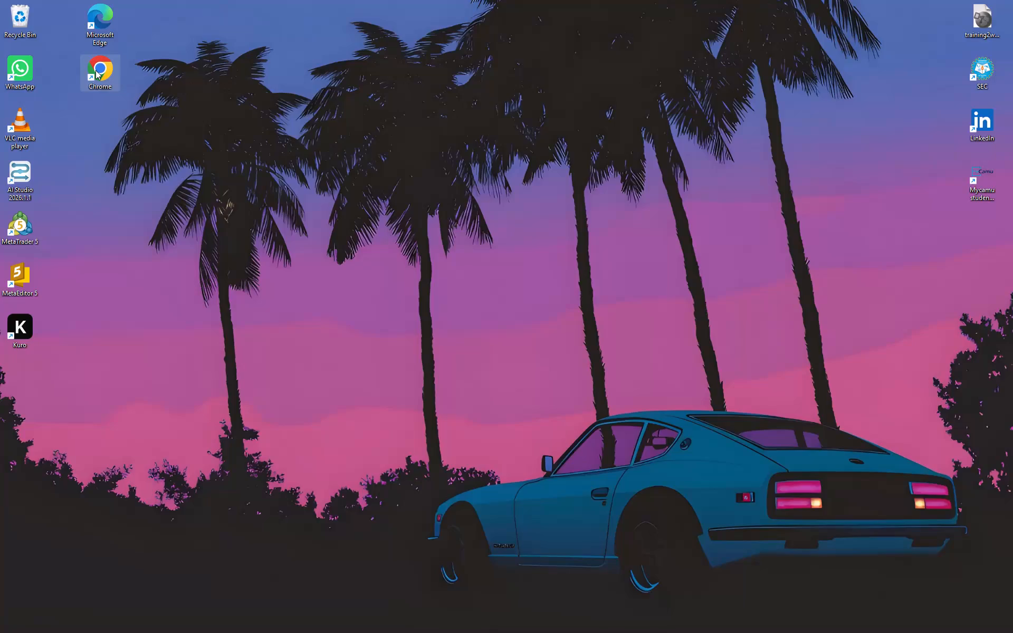
Launch Google Chrome from the desktop and maximize its window.
double_click(97, 71)
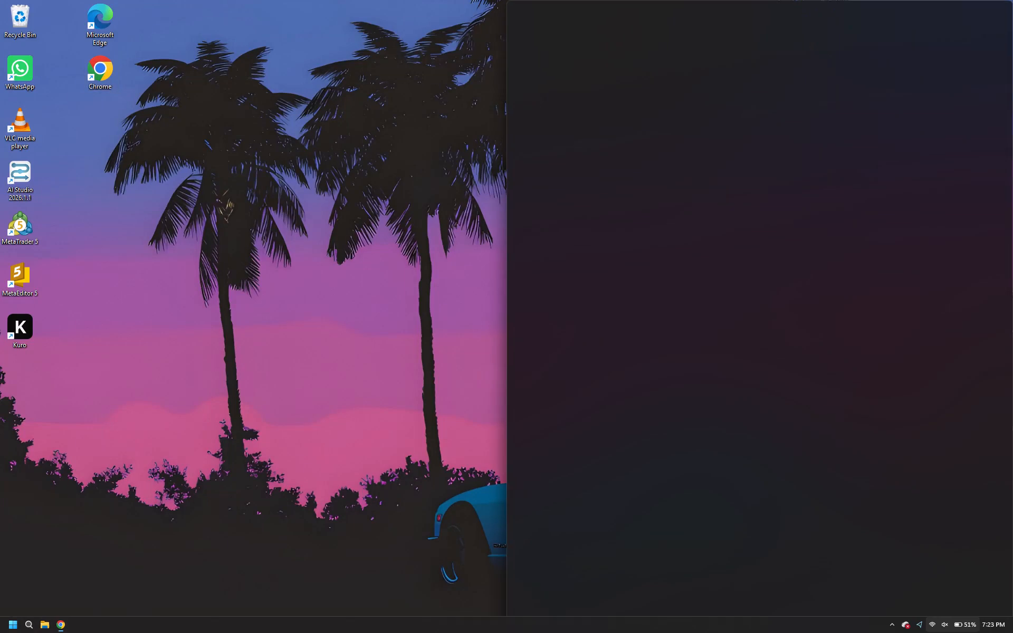
left_click(955, 626)
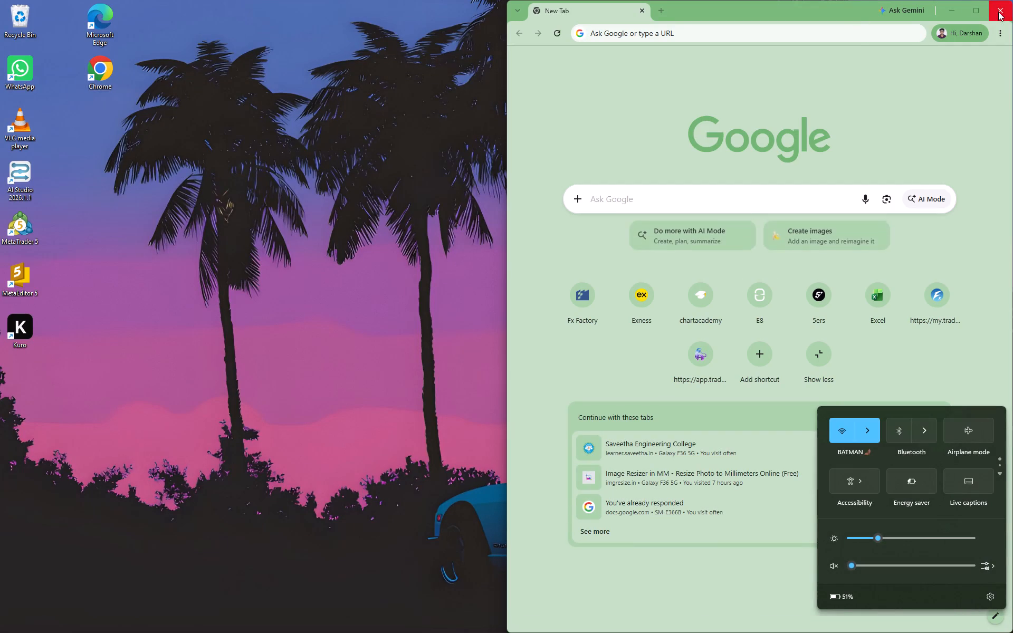
left_click(982, 16)
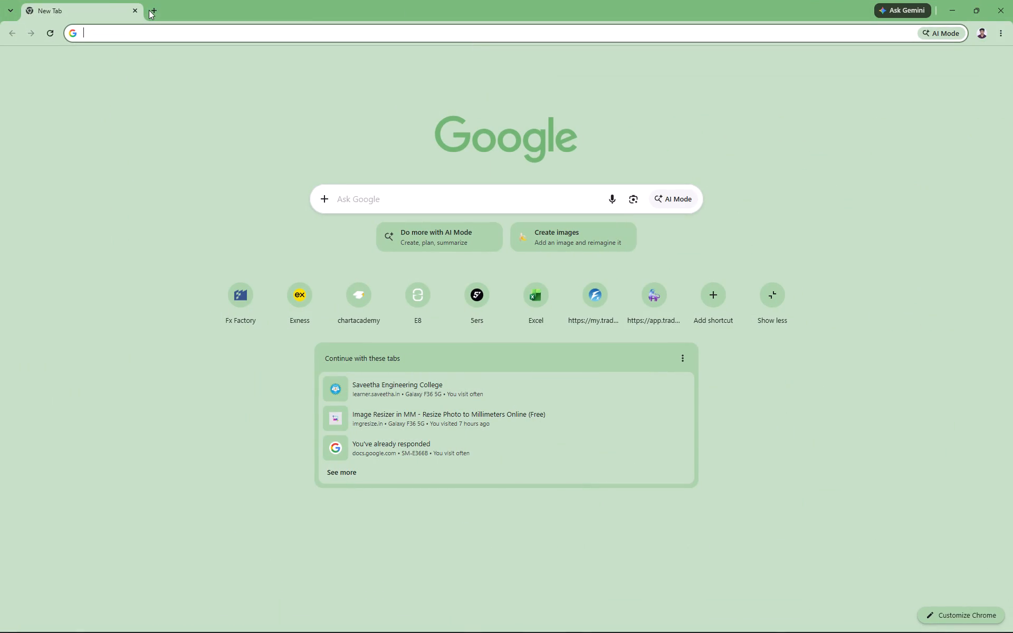
Open the Google Drive trash page, drive.google.com/drive/trash, in a second browser tab.
left_click(149, 10)
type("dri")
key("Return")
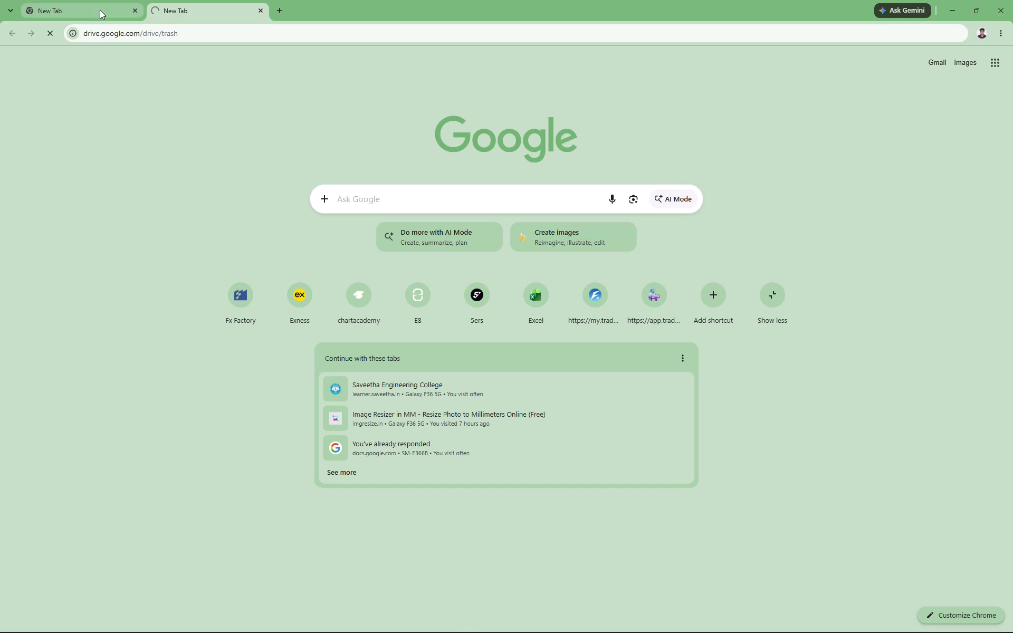
left_click(156, 435)
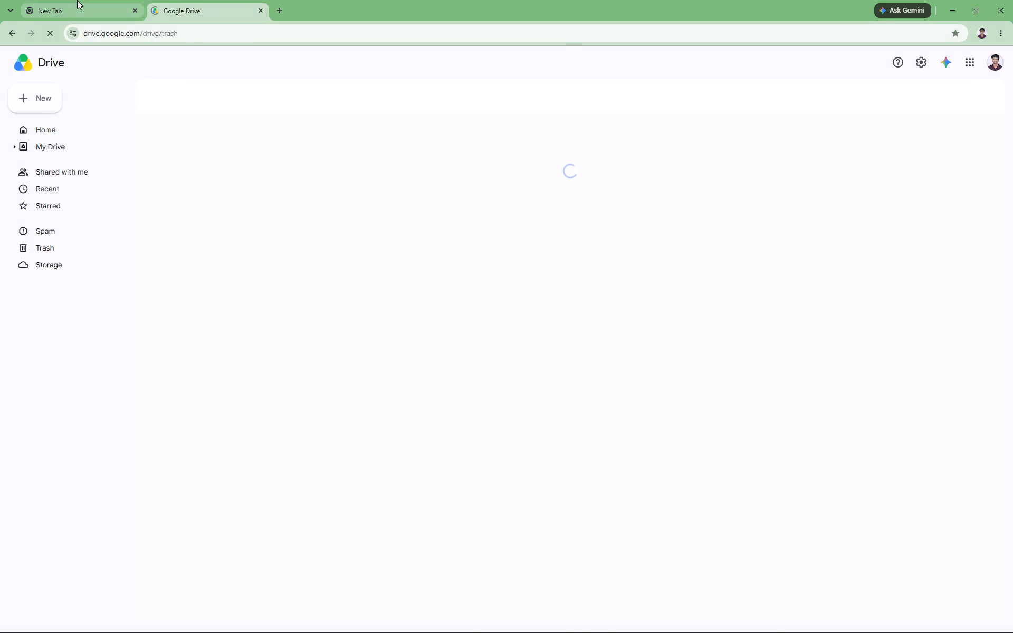
Switch back to the empty first browser tab while the Google Drive page loads.
left_click(77, 0)
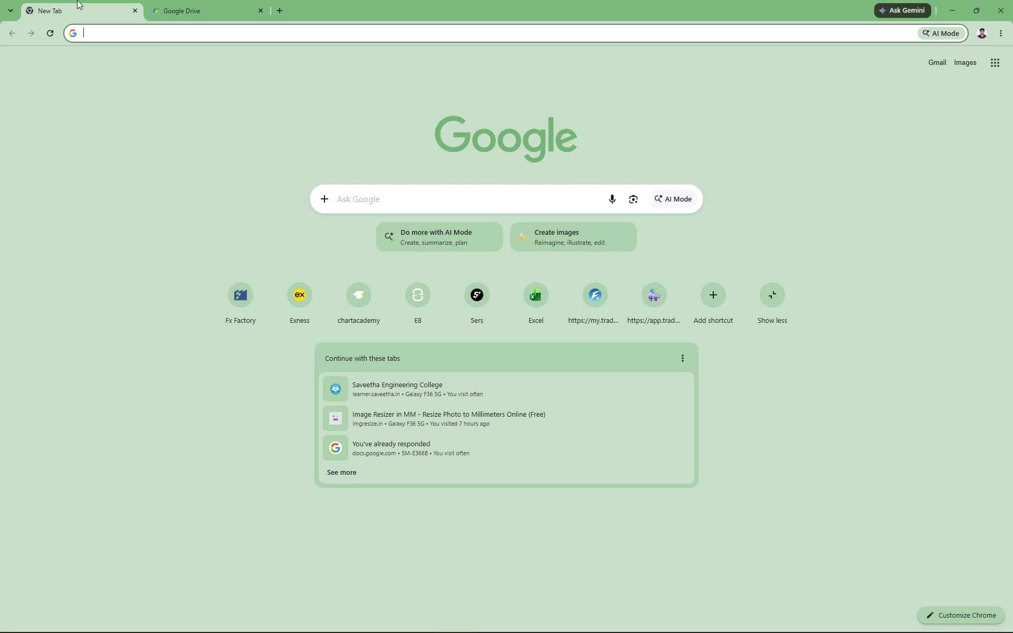
Open Excel for the web.
type("ex")
key("Return")
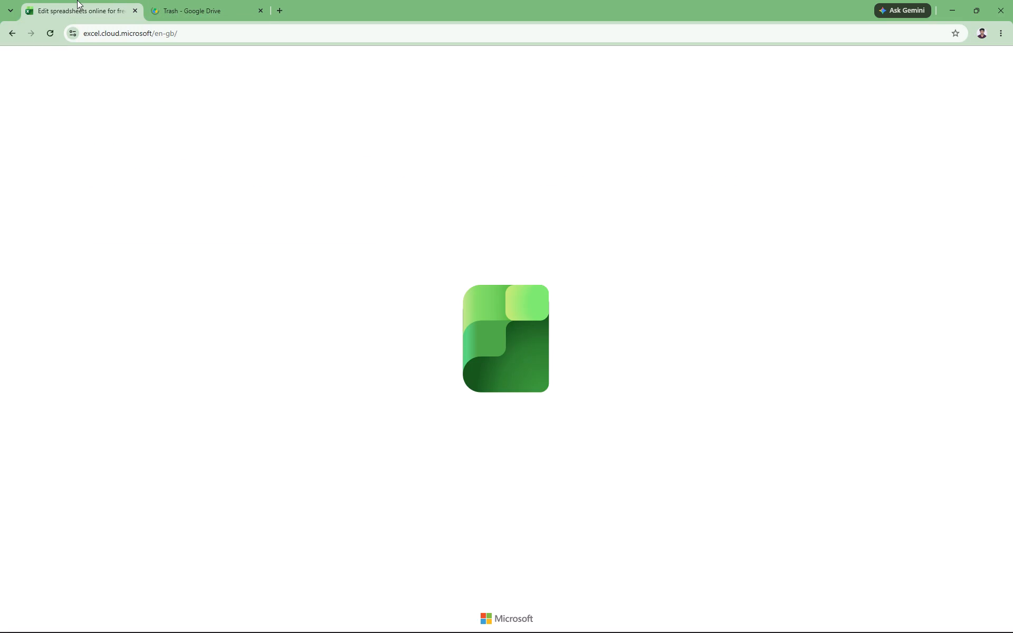
Open Google Drive under the other signed-in account and close the original account's Trash page.
left_click(207, 0)
left_click(62, 0)
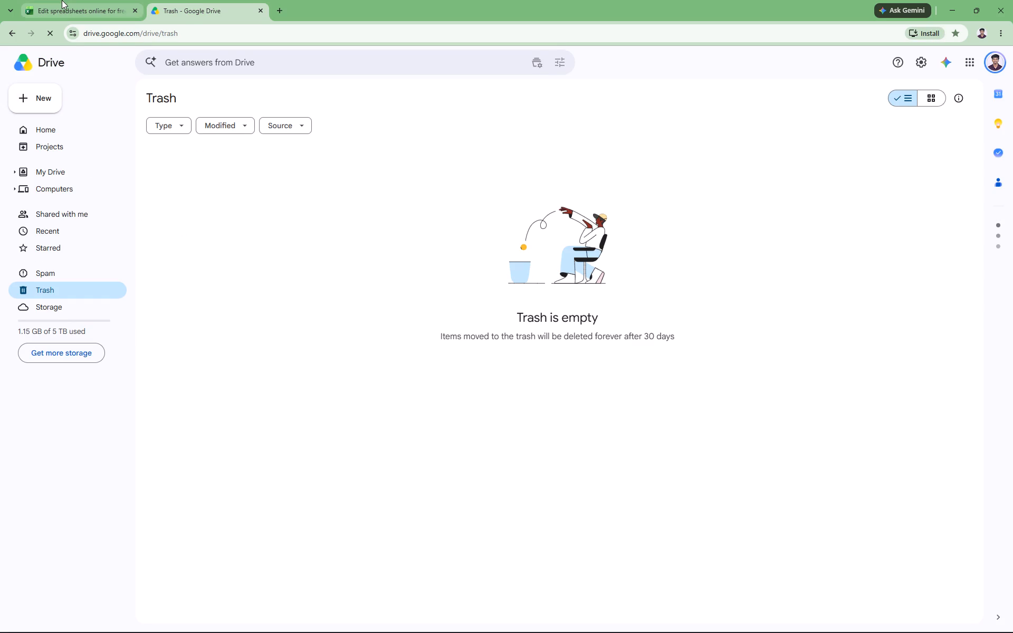
left_click(179, 0)
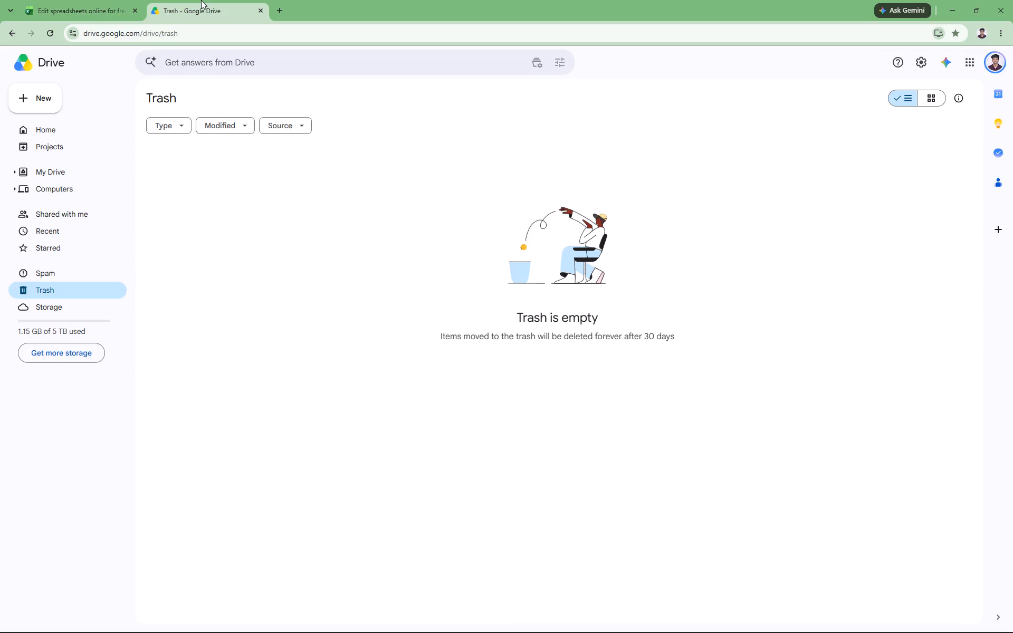
left_click(995, 62)
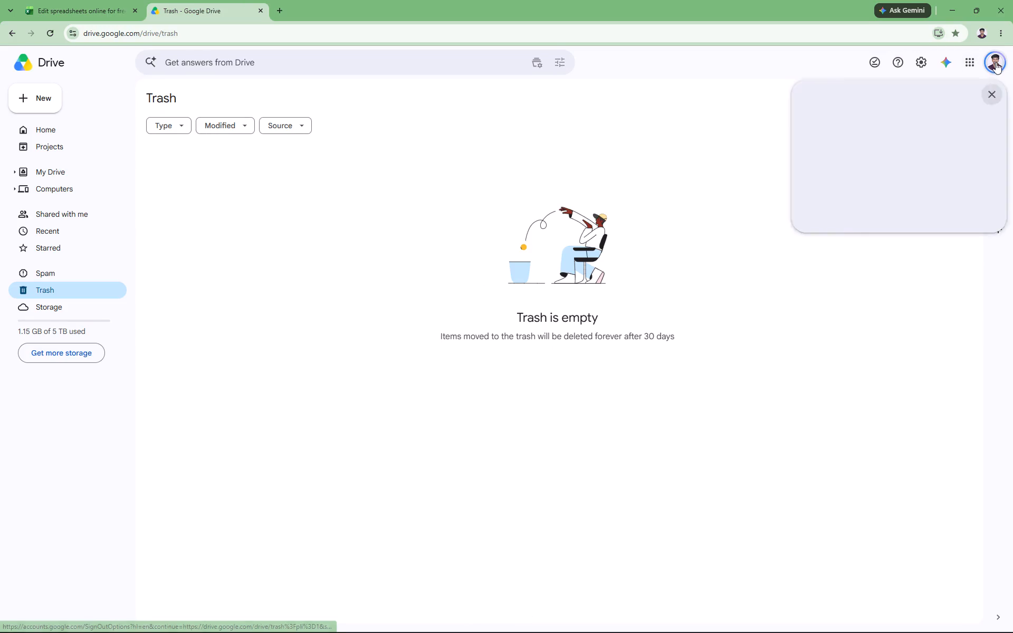
left_click(877, 179)
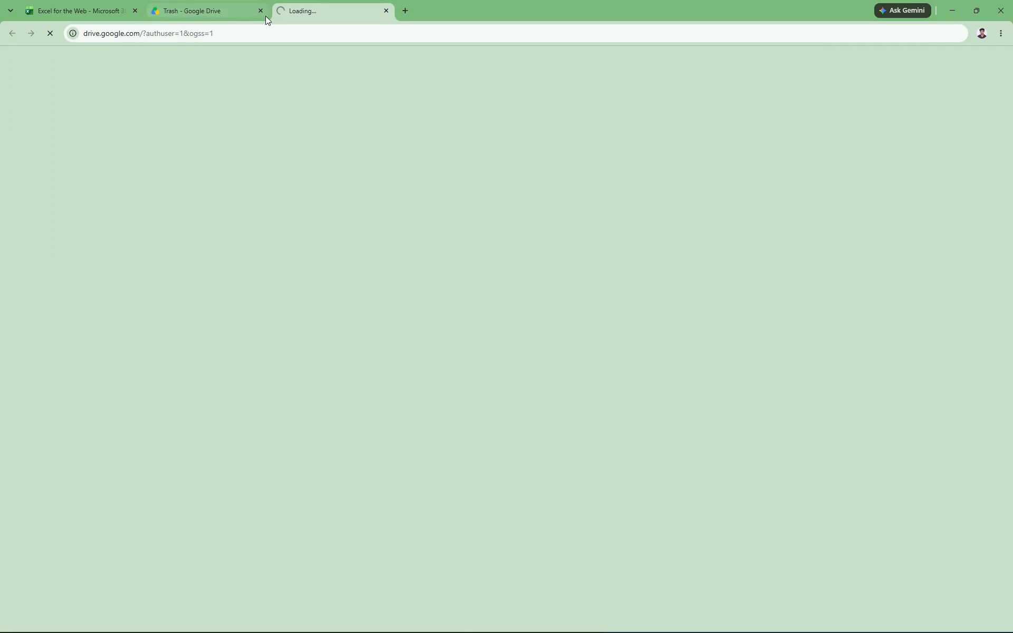
left_click(259, 11)
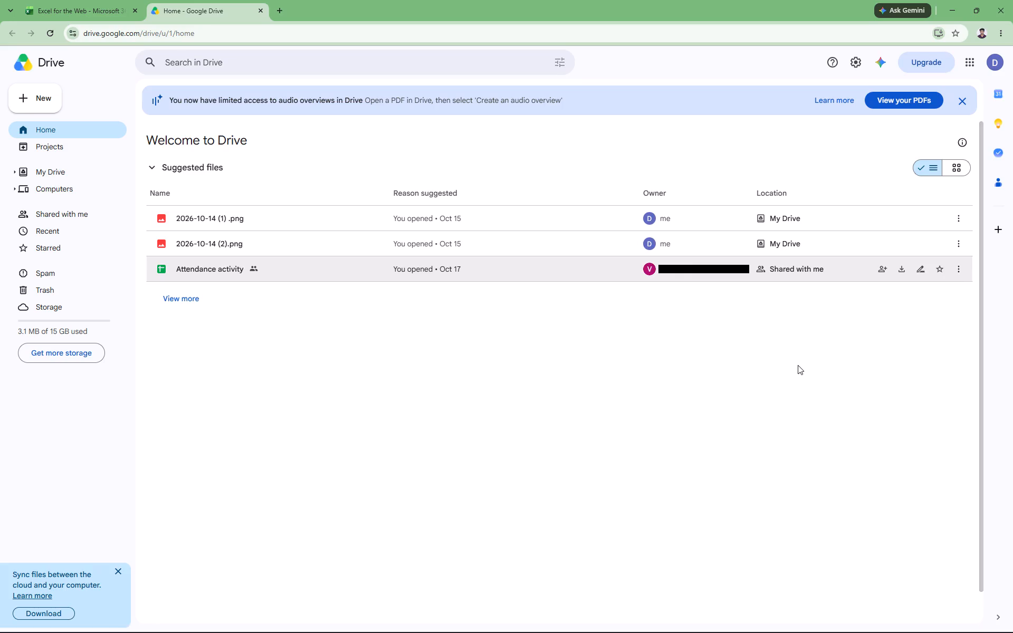
Open the shared Attendance activity spreadsheet from the suggested files.
left_click(243, 260)
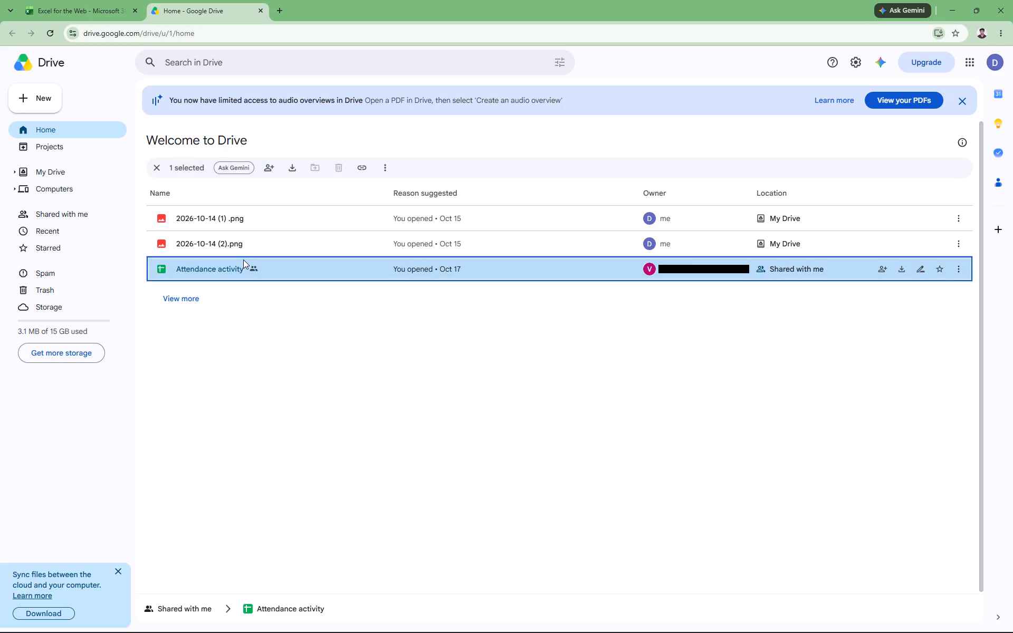
double_click(243, 260)
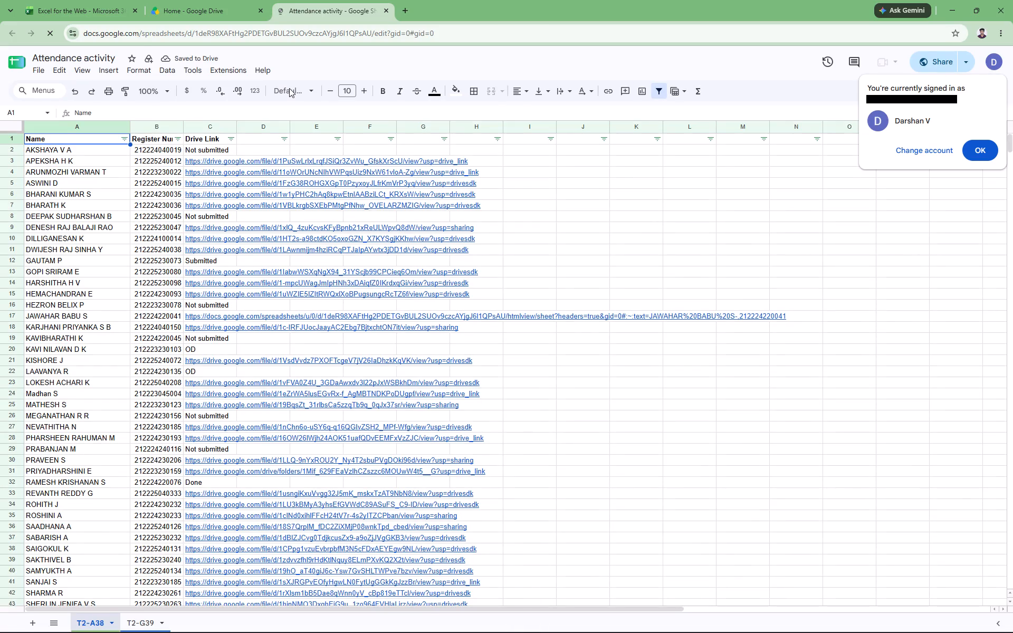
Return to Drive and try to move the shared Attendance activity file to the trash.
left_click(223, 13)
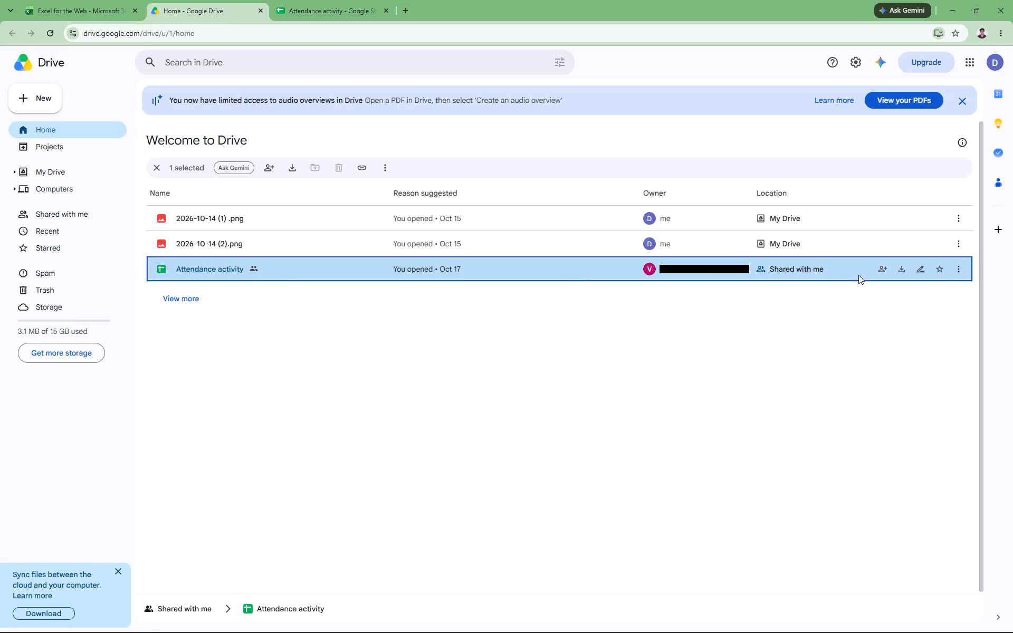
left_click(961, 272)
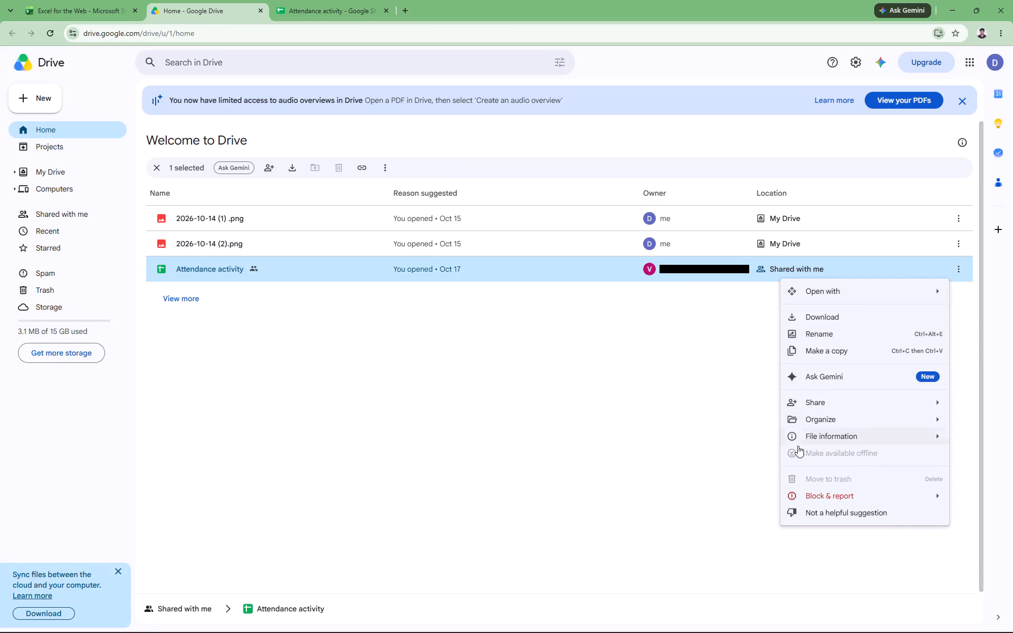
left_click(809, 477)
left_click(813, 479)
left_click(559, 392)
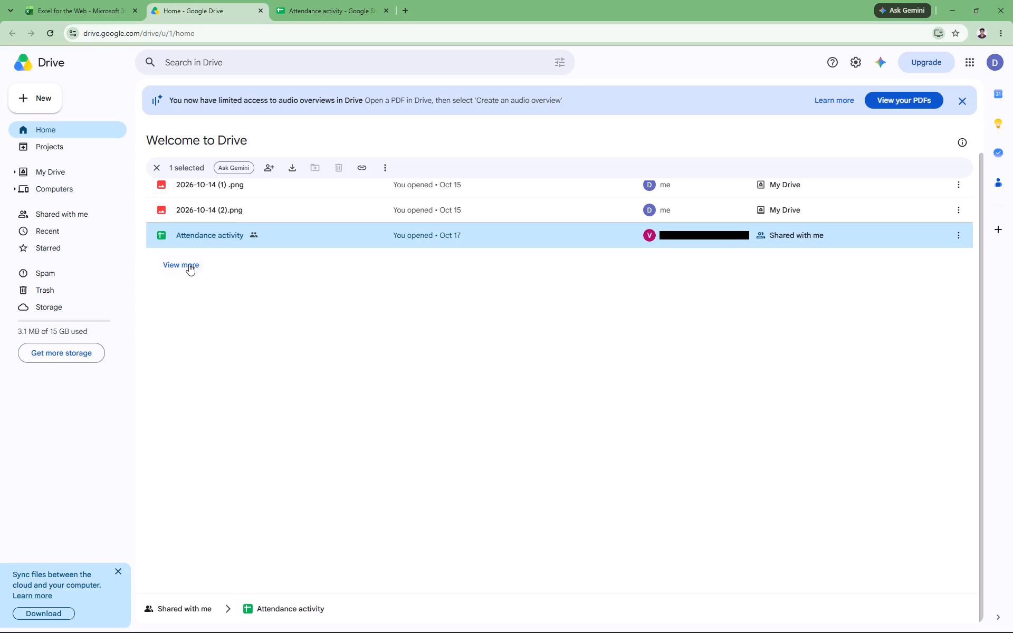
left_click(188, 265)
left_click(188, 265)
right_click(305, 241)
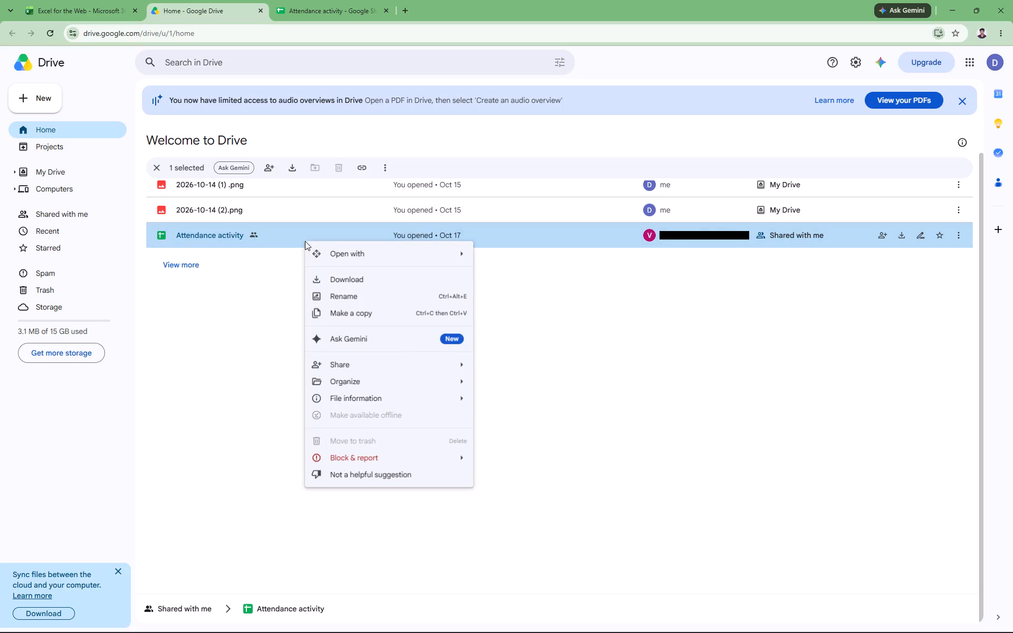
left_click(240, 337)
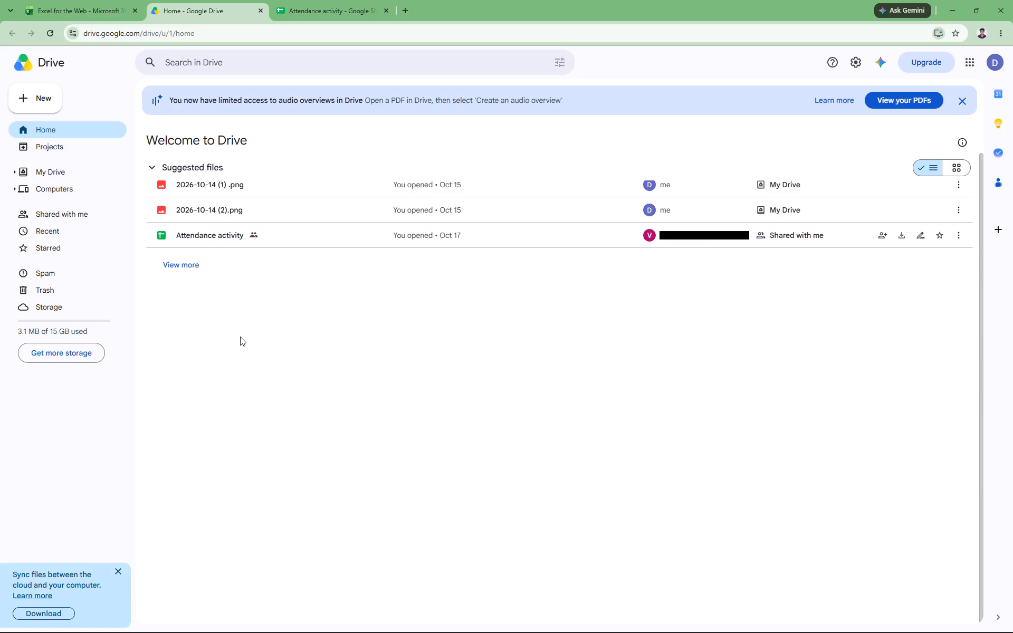
Dismiss the audio overviews banner and close the Drive and Attendance activity pages, leaving only Excel open.
left_click(970, 103)
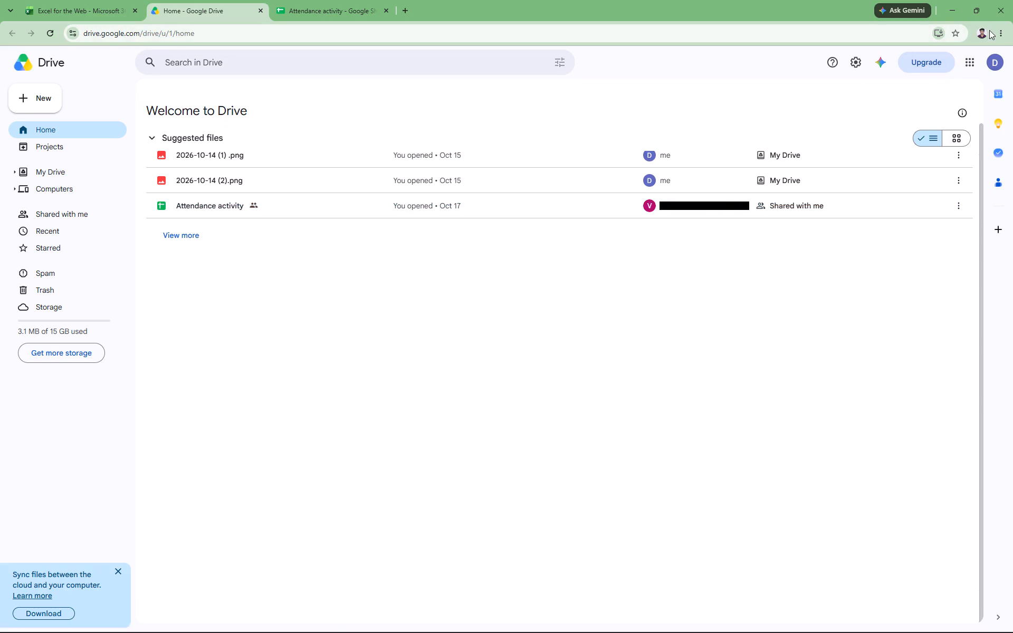
left_click(998, 57)
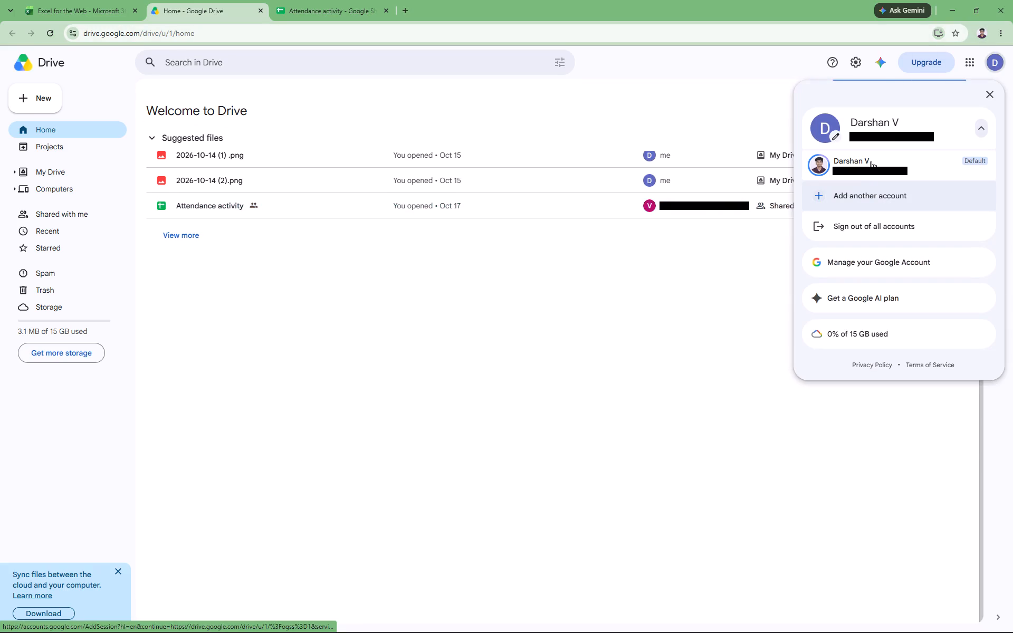
left_click(547, 329)
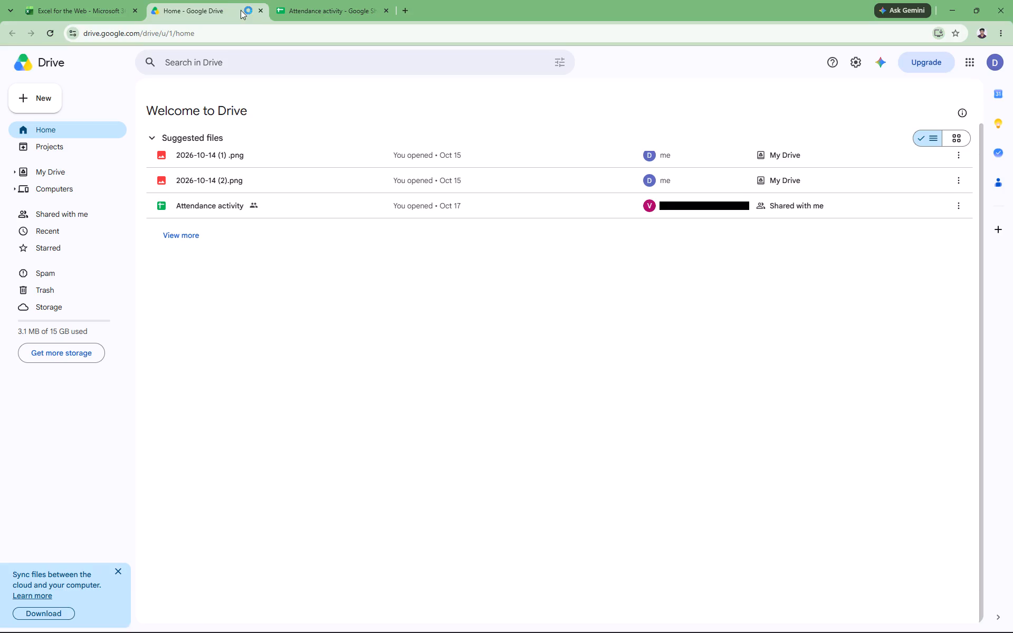
left_click(258, 7)
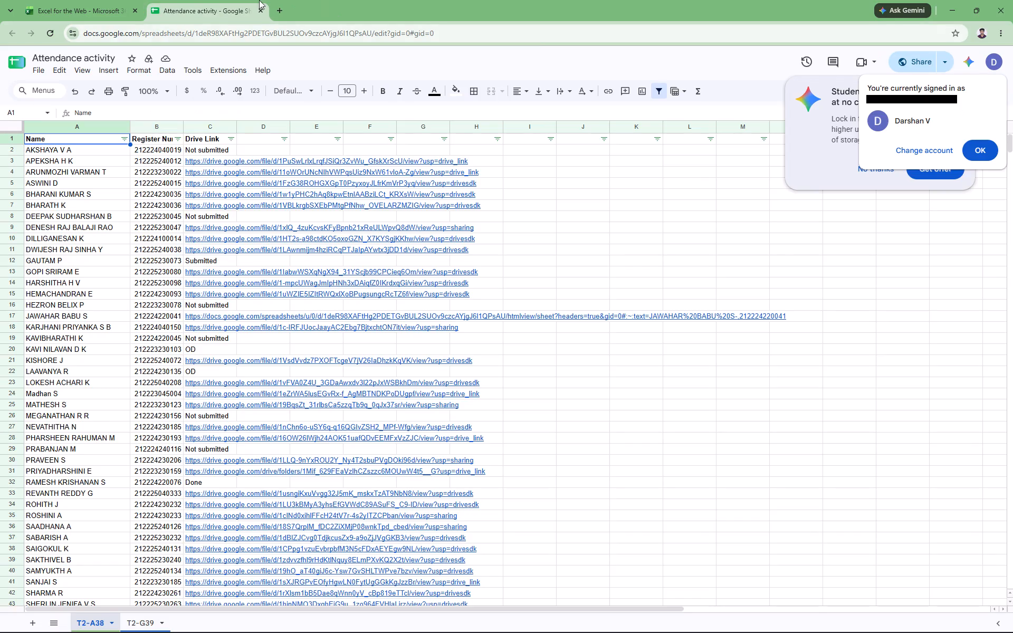
left_click(260, 11)
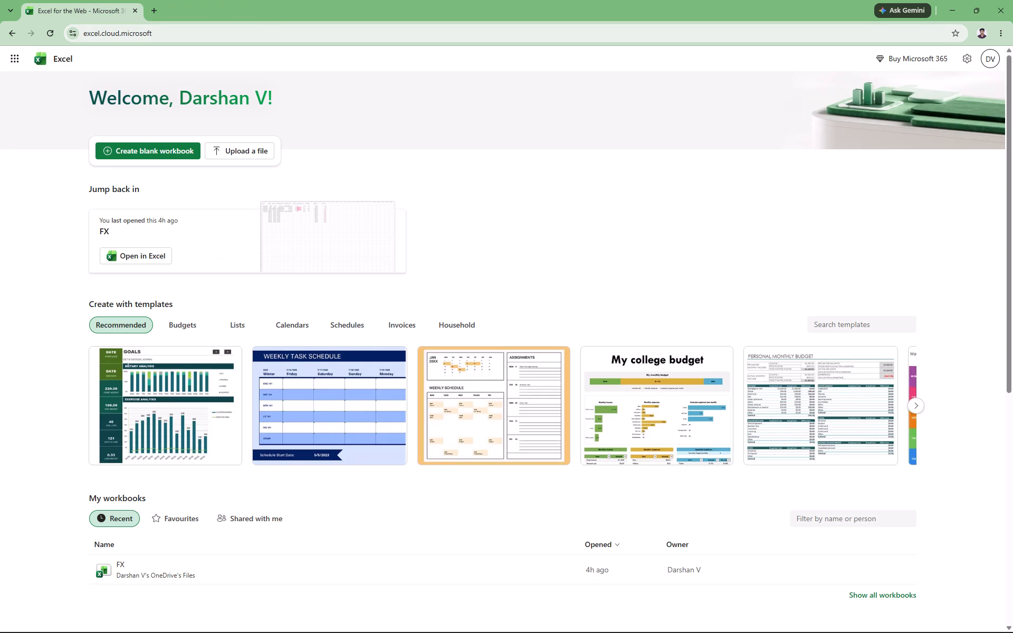
Open the FX workbook from the recent workbooks.
scroll(144, 232, "down", 2)
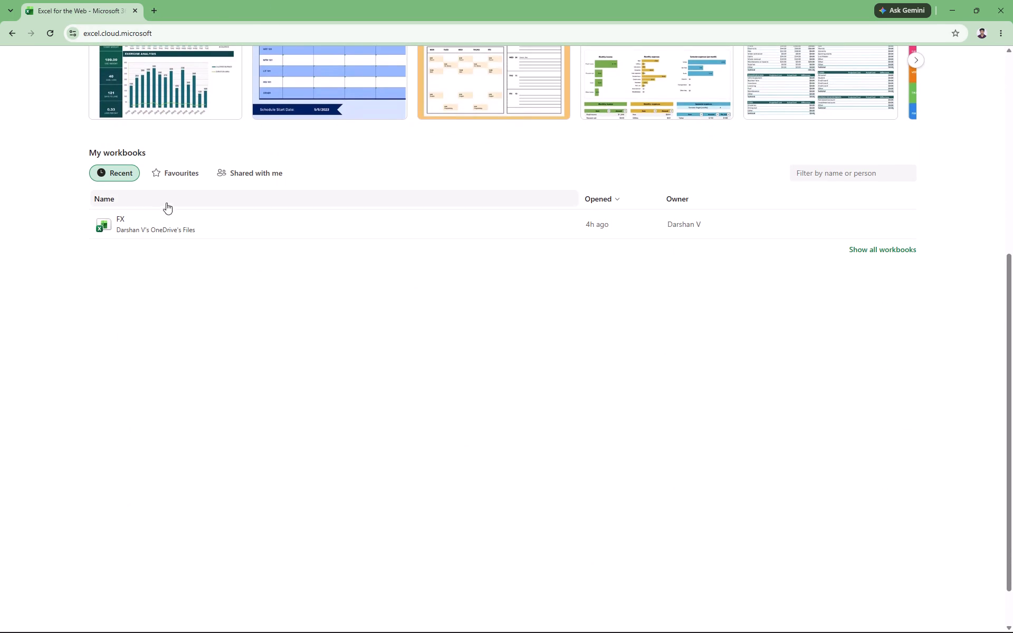
left_click(175, 227)
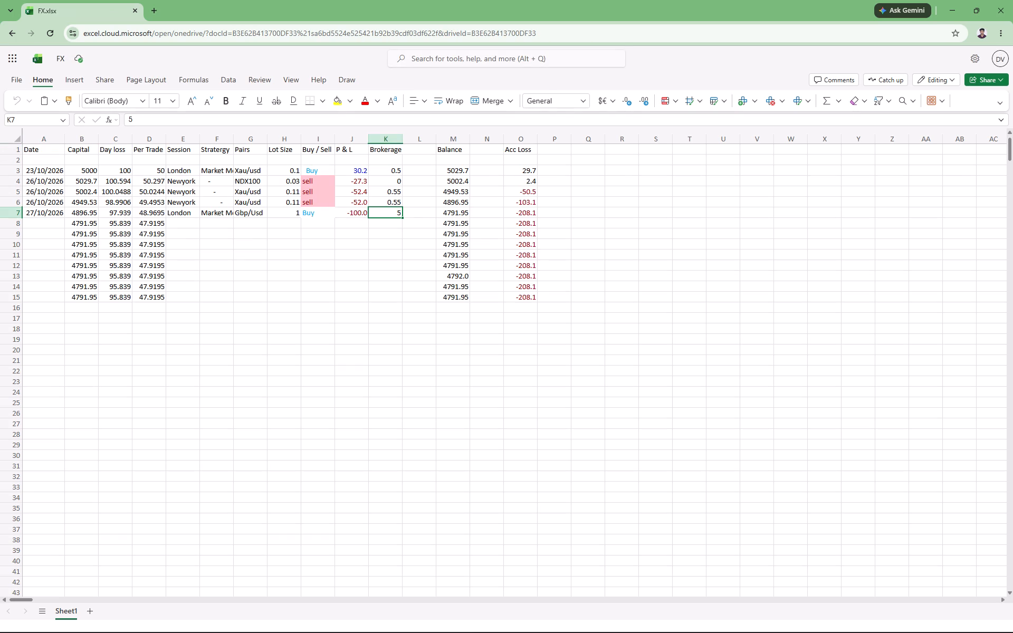
Fill the Per Trade formula from D8 down to D15.
left_click(150, 222)
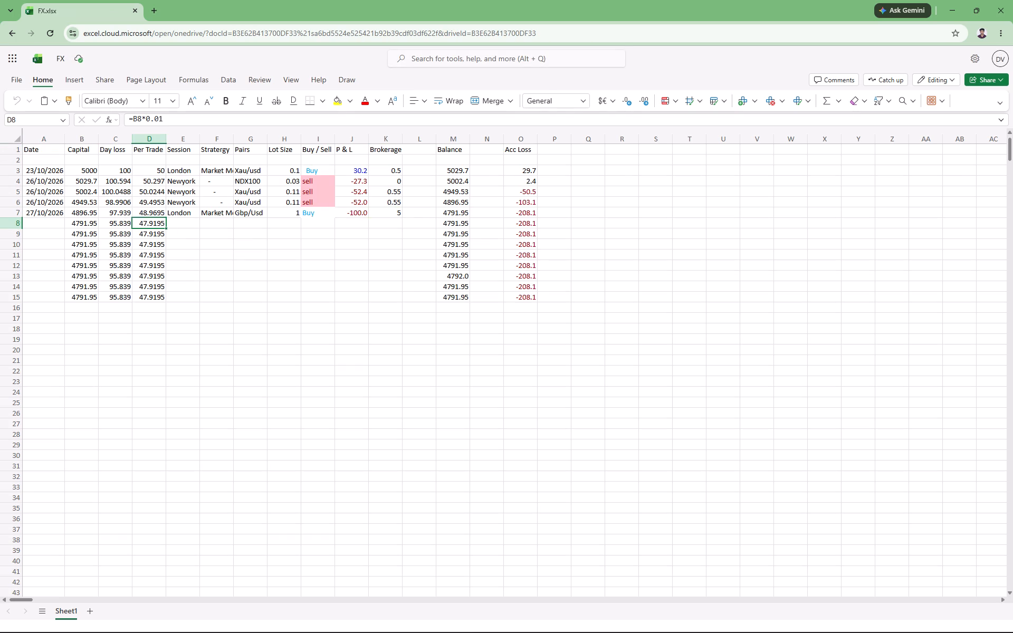
left_click_drag(165, 227, 165, 293)
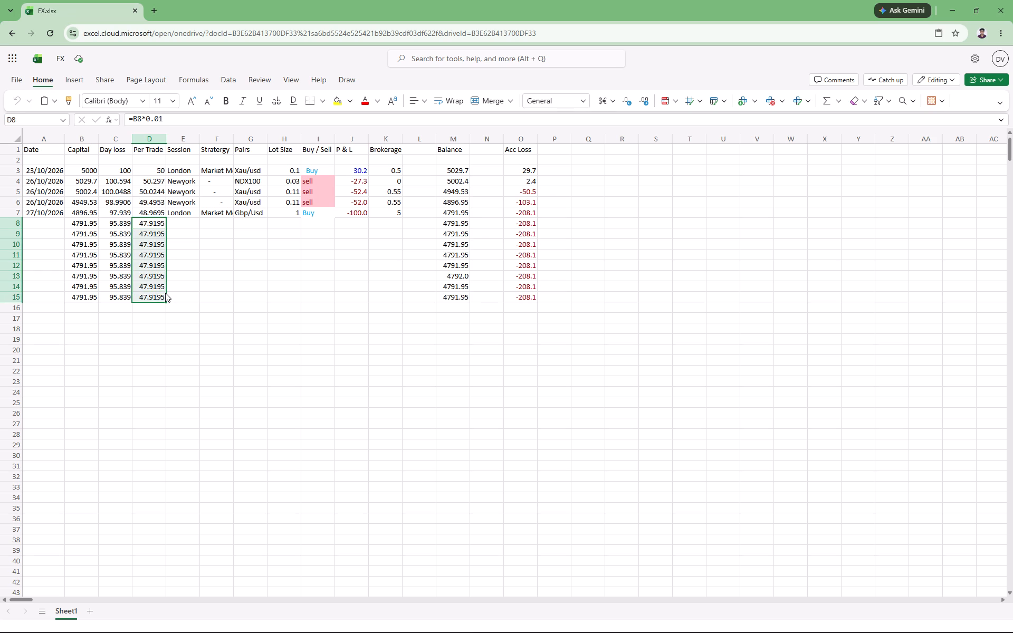
Fill the Capital formula from B8 across row 8 to the Acc Loss column, O8.
double_click(80, 226)
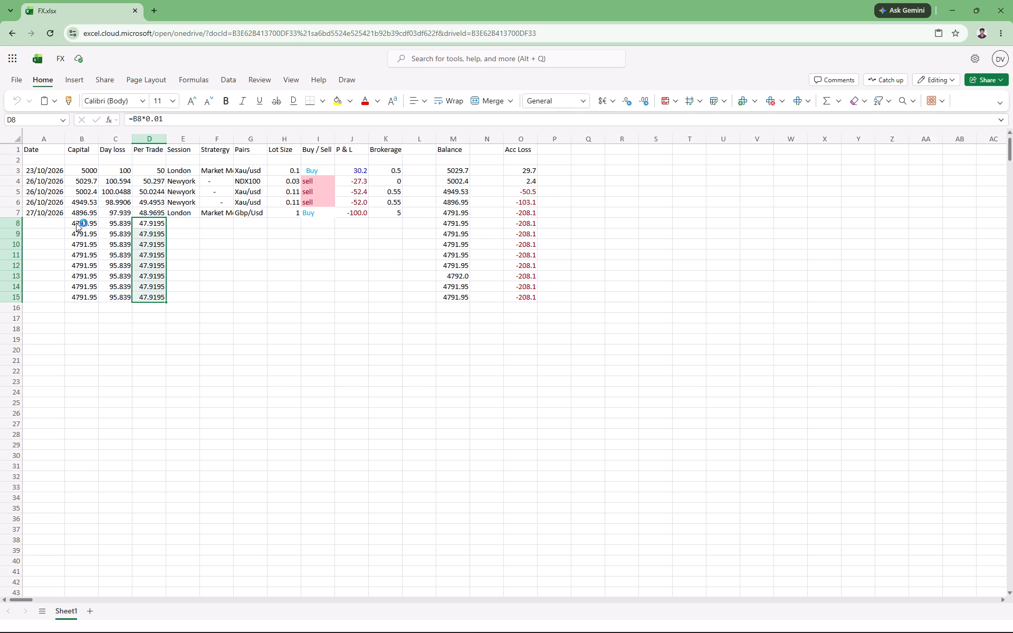
double_click(76, 223)
left_click(188, 419)
left_click(260, 353)
double_click(91, 225)
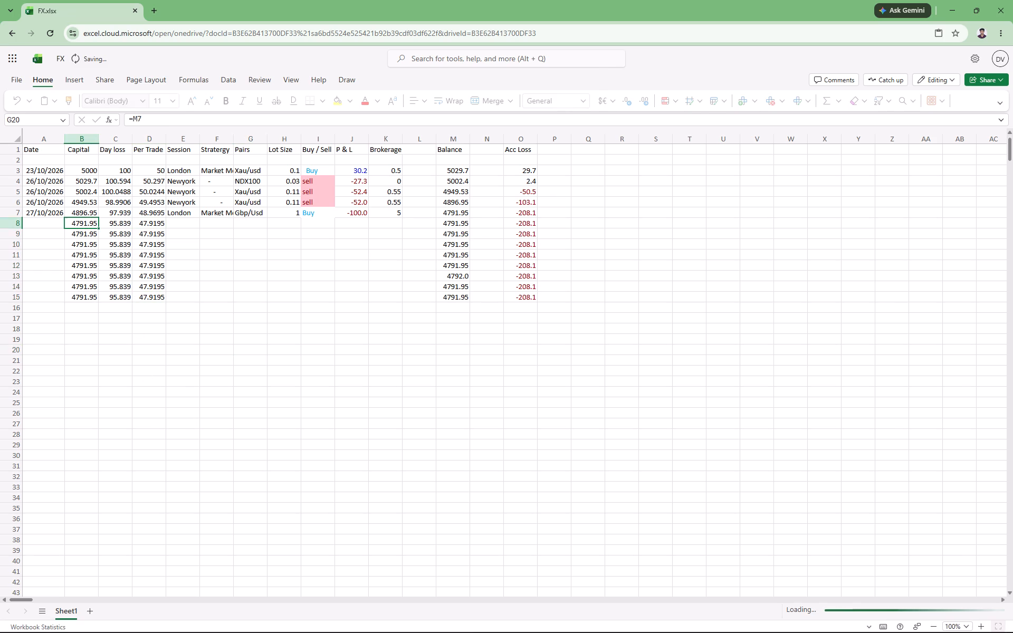
left_click_drag(99, 228, 496, 321)
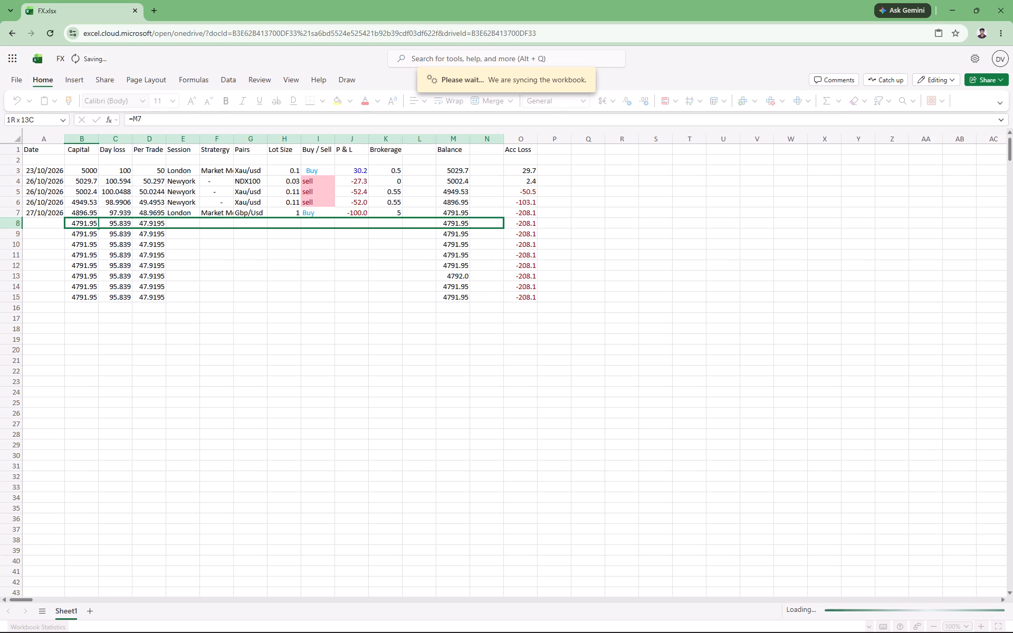
left_click_drag(496, 321, 532, 298)
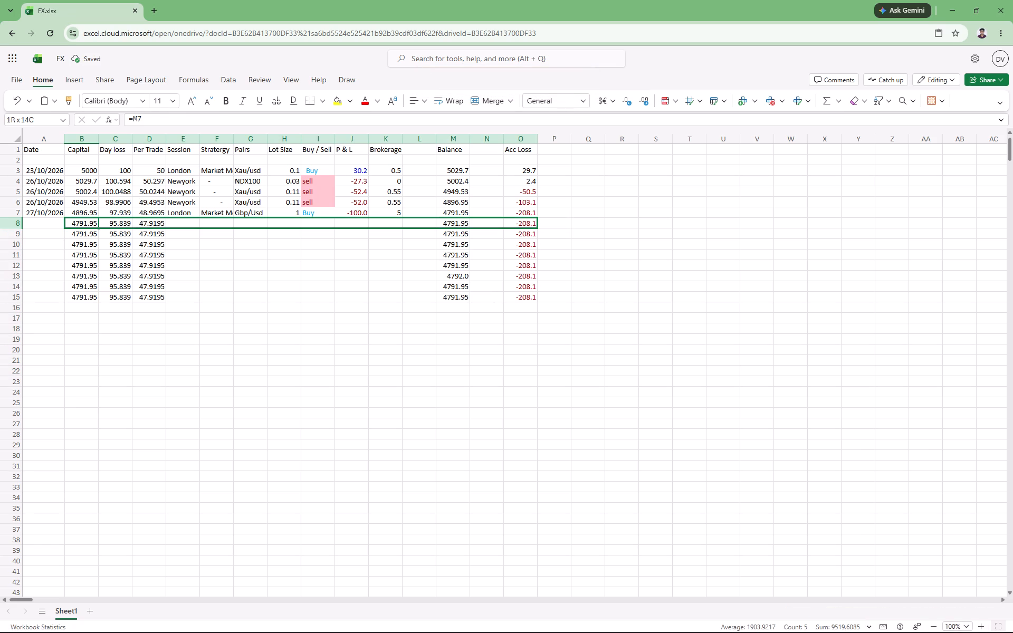
left_click_drag(532, 298, 341, 358)
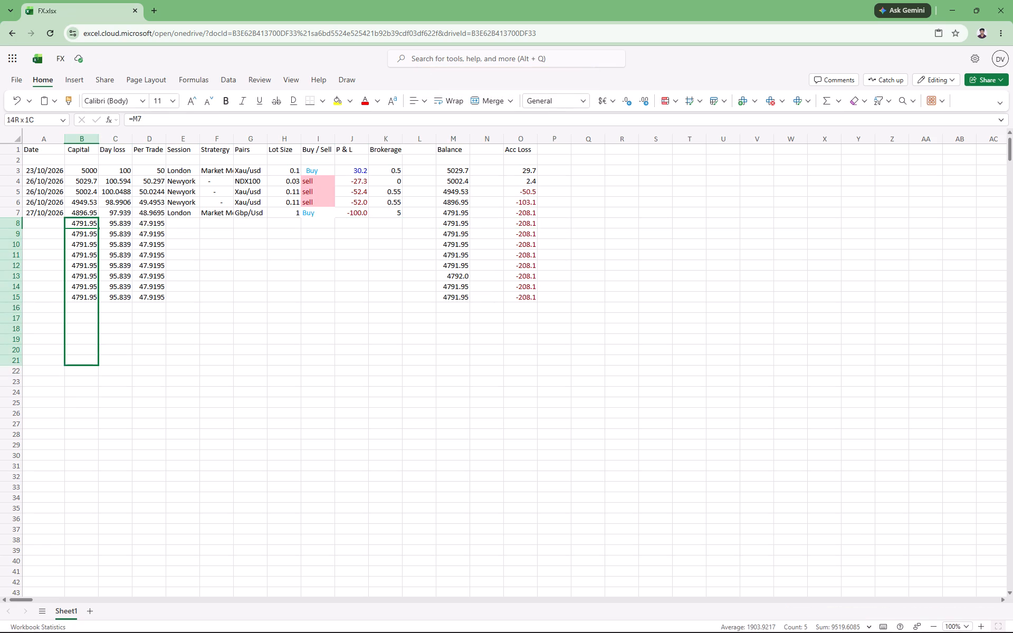
left_click_drag(341, 358, 515, 332)
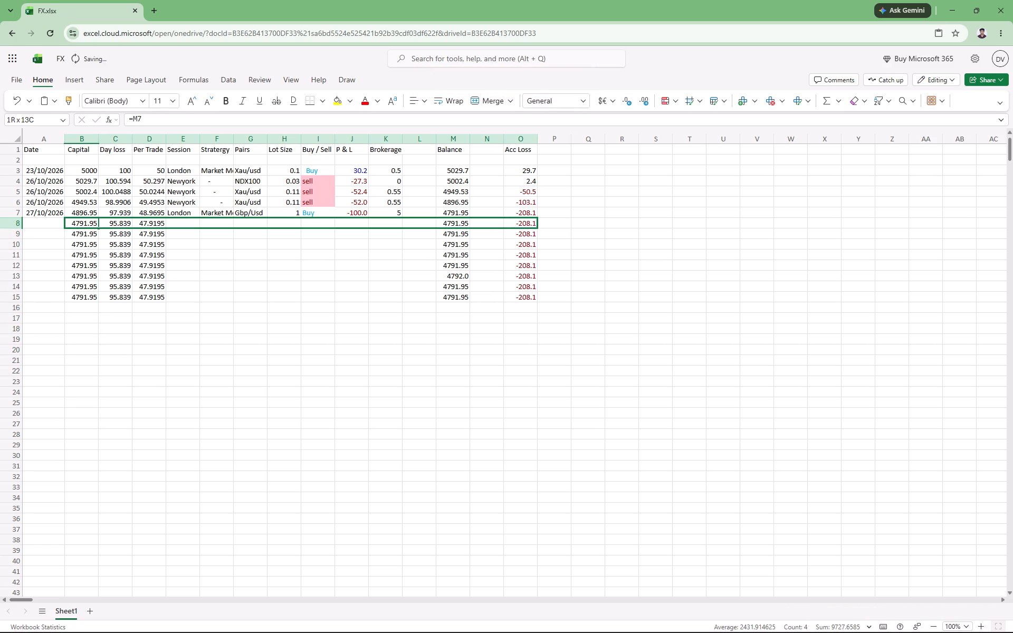
left_click_drag(515, 332, 527, 333)
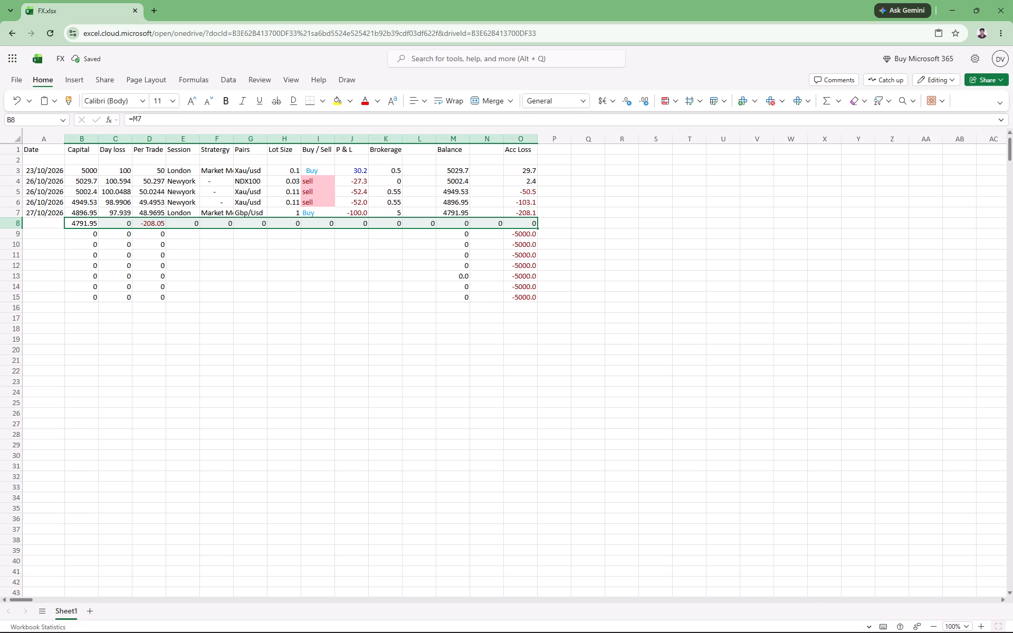
Inspect the Capital formula in B8 and leave that cell selected.
double_click(84, 223)
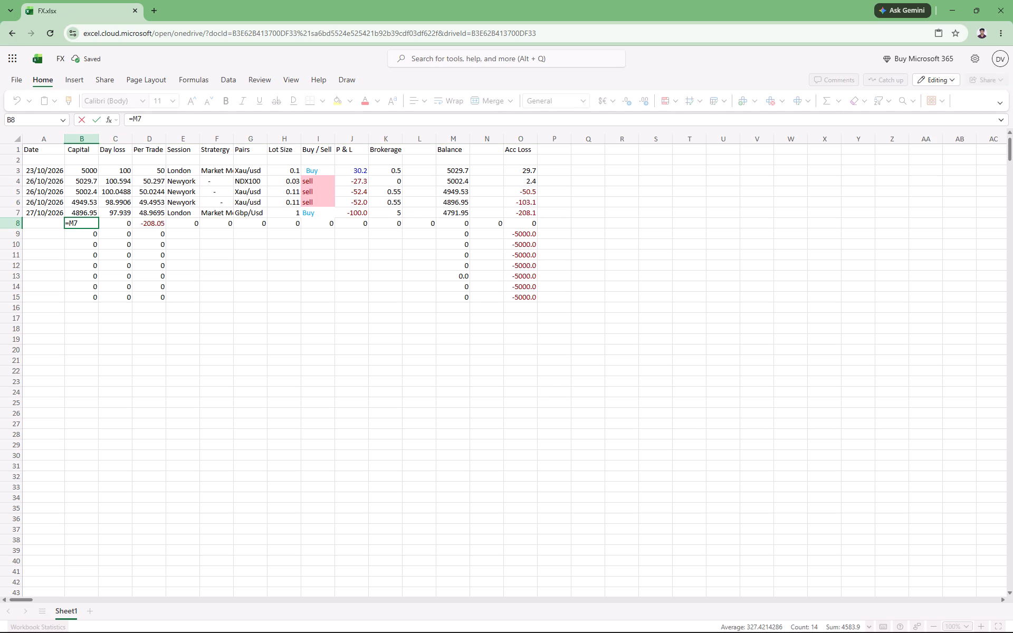
left_click(93, 225)
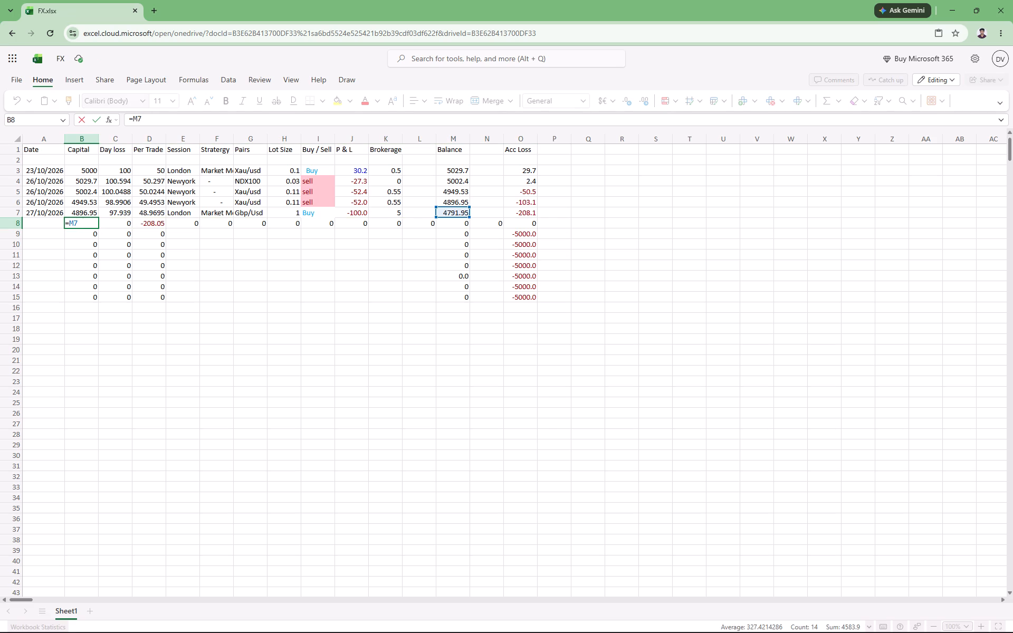
left_click(97, 226)
left_click(76, 251)
left_click(89, 227)
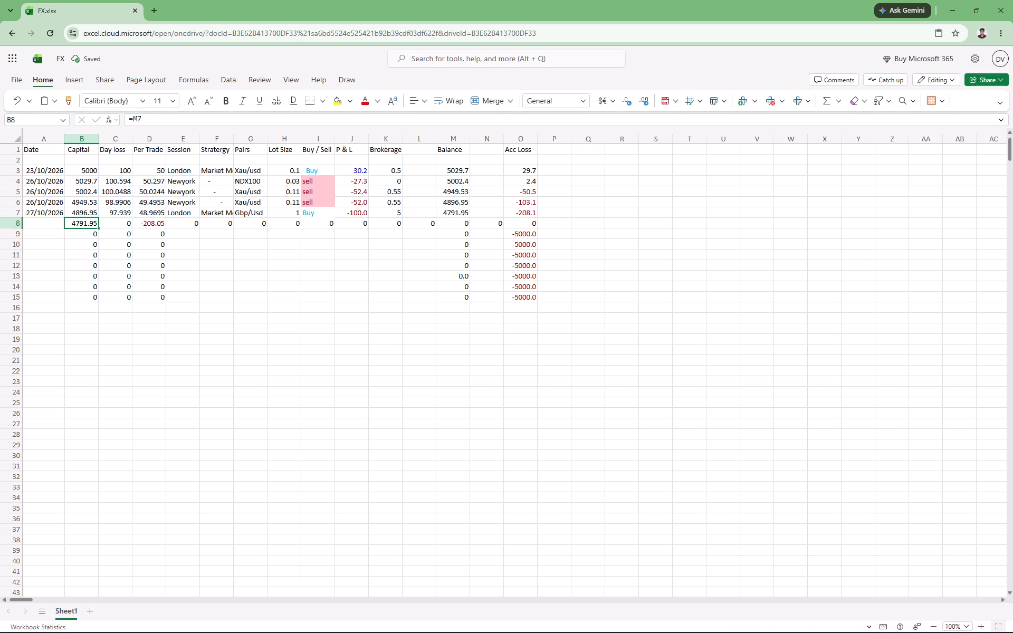
Move the Capital formula from B8 to the empty cell G12.
left_click_drag(97, 227, 236, 263)
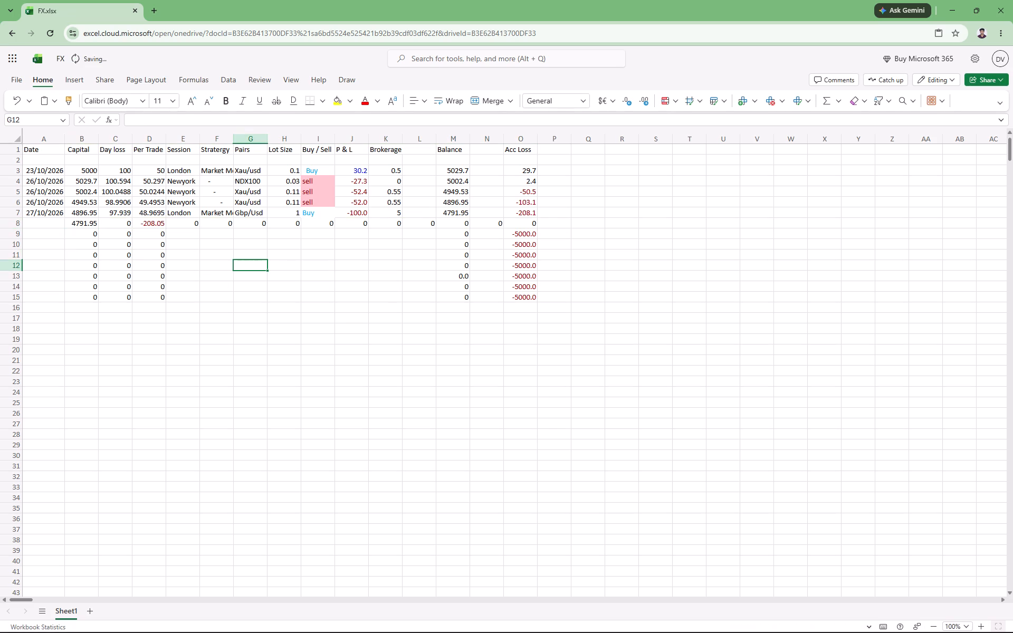
Fill the blank cell B8 across row 8 to the Acc Loss column, O8, emptying that row.
double_click(93, 222)
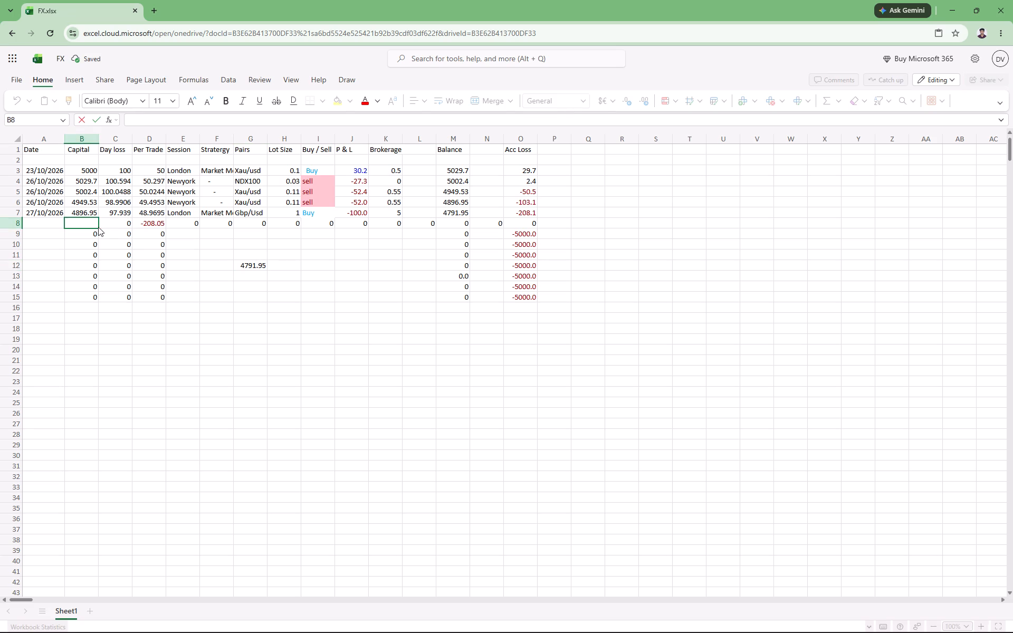
left_click(95, 228)
left_click(83, 251)
left_click(87, 224)
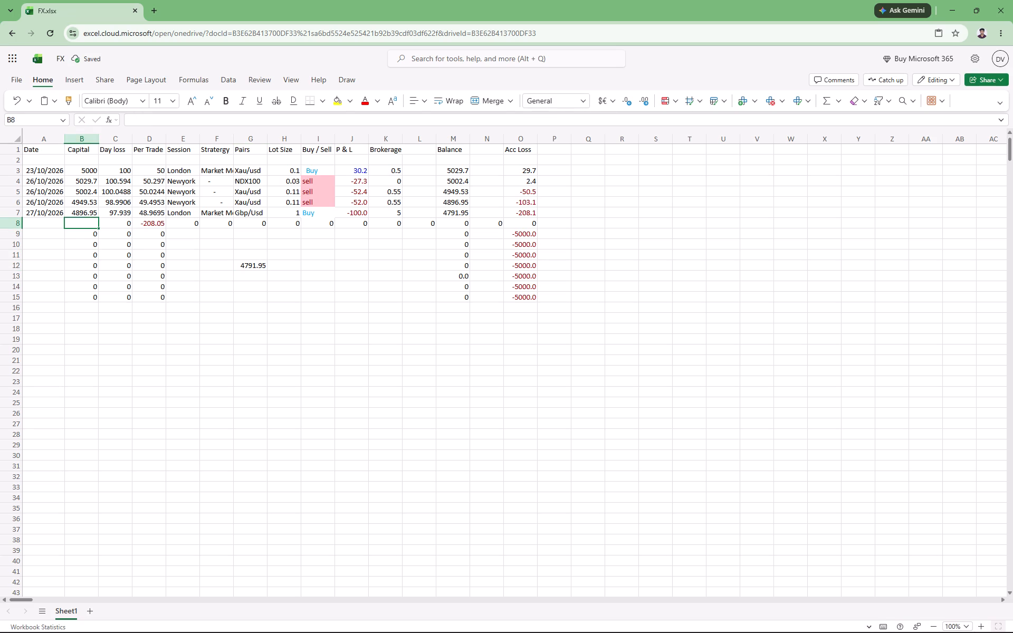
left_click_drag(97, 228, 527, 304)
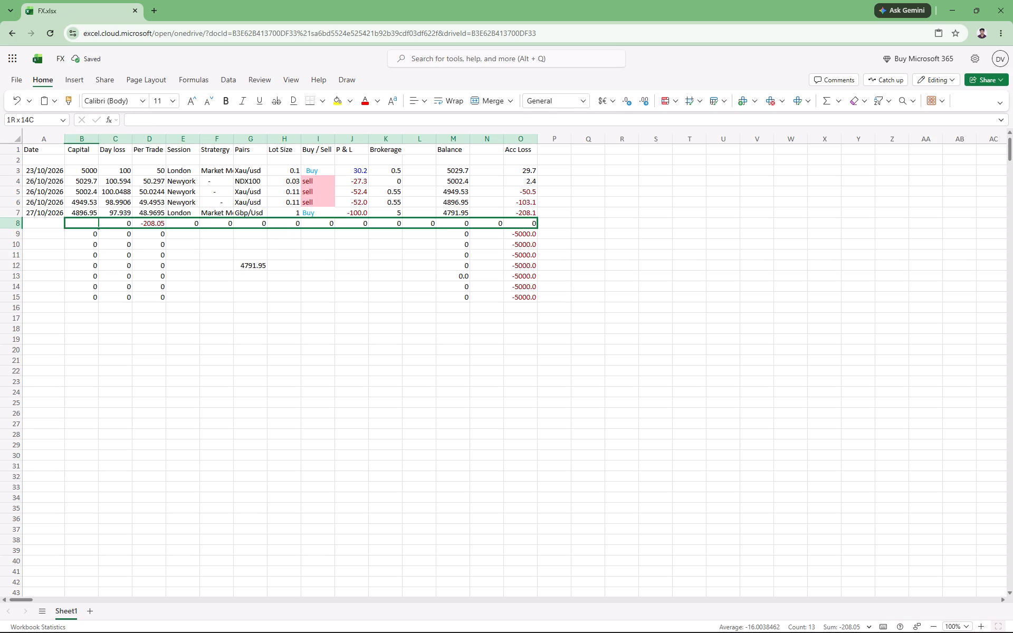
left_click_drag(527, 304, 531, 273)
left_click(517, 324)
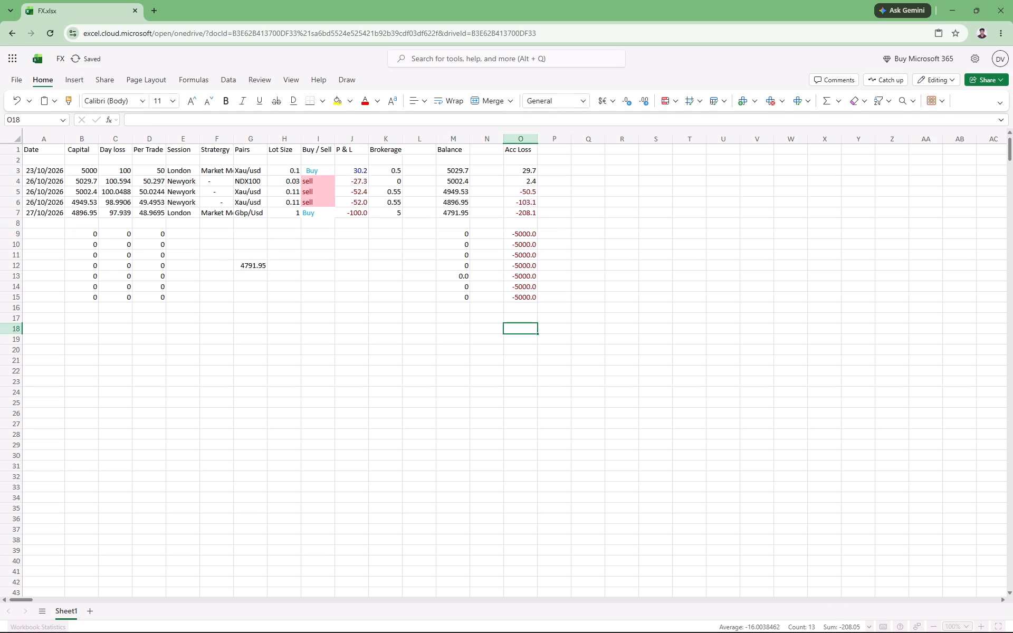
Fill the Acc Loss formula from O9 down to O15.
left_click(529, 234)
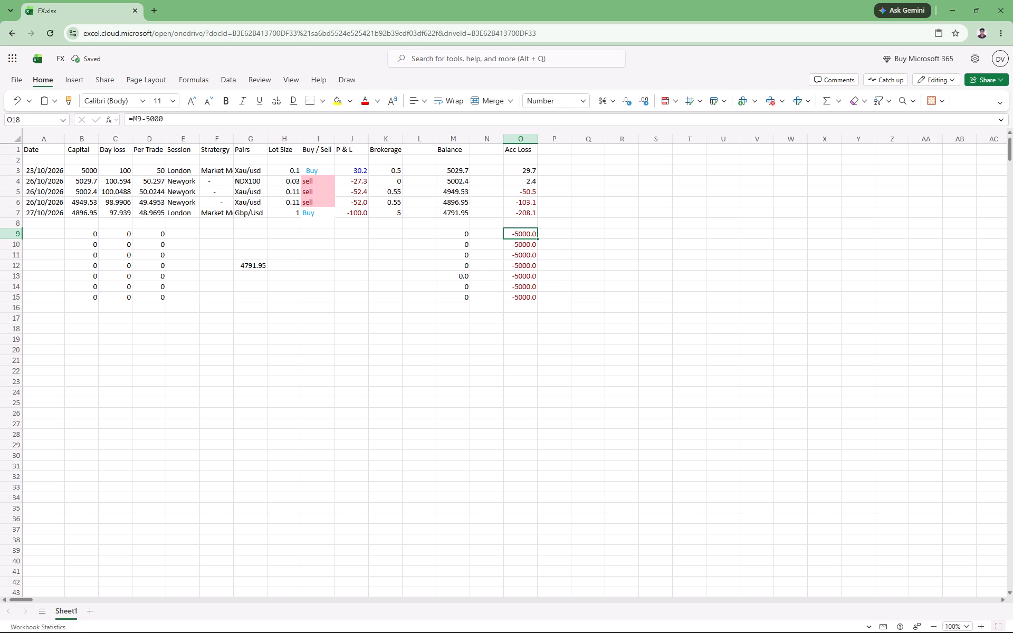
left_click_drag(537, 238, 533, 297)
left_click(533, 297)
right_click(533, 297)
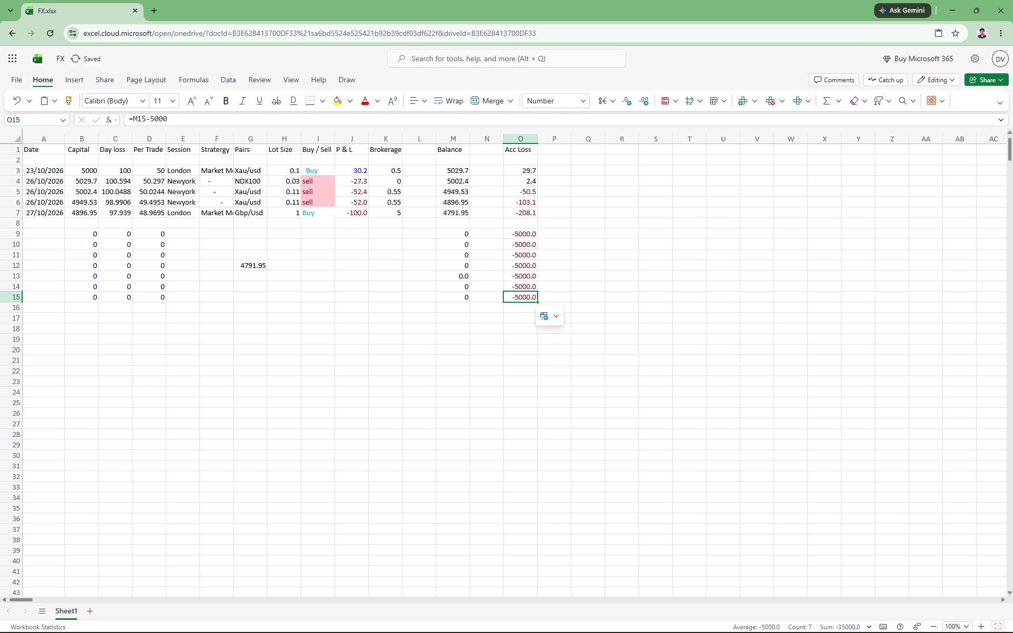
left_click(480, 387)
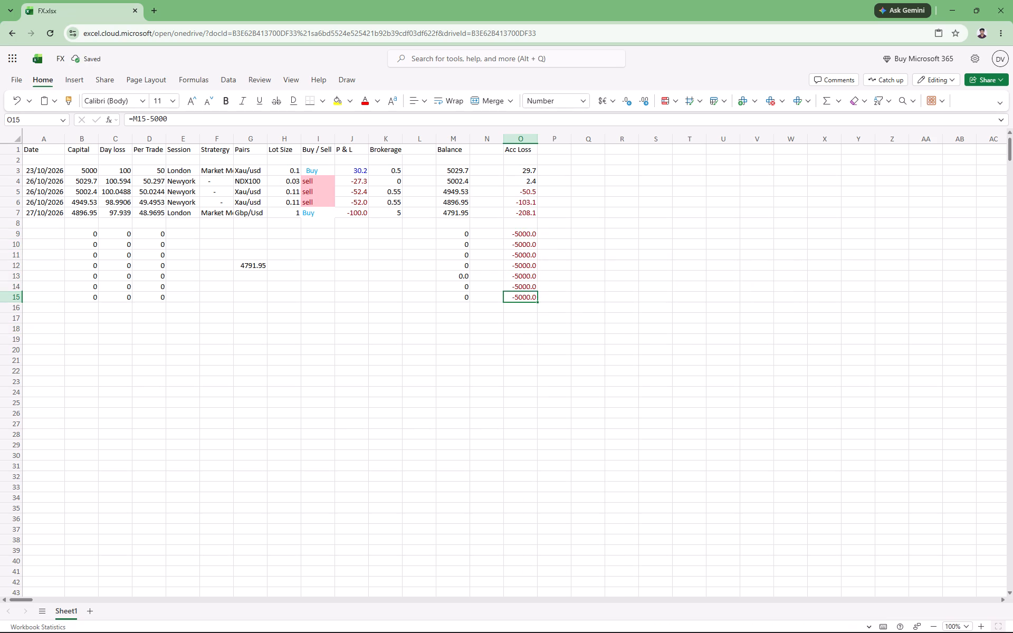
Clear the contents of the Acc Loss cells O9 to O15.
left_click(526, 235)
left_click_drag(538, 238, 538, 283)
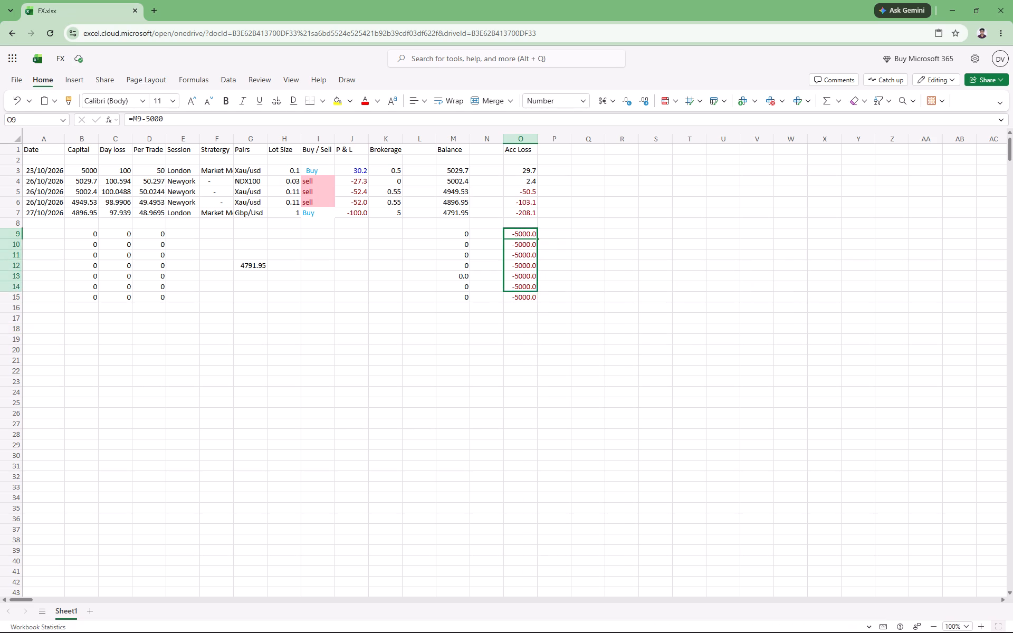
left_click_drag(538, 283, 536, 299)
right_click(532, 298)
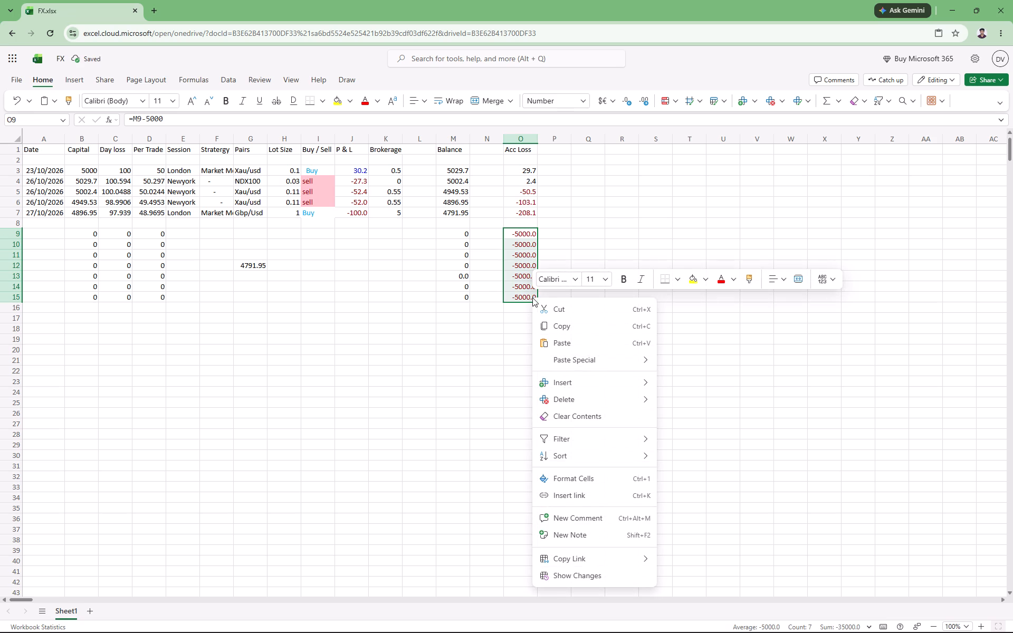
left_click(586, 405)
left_click(562, 413)
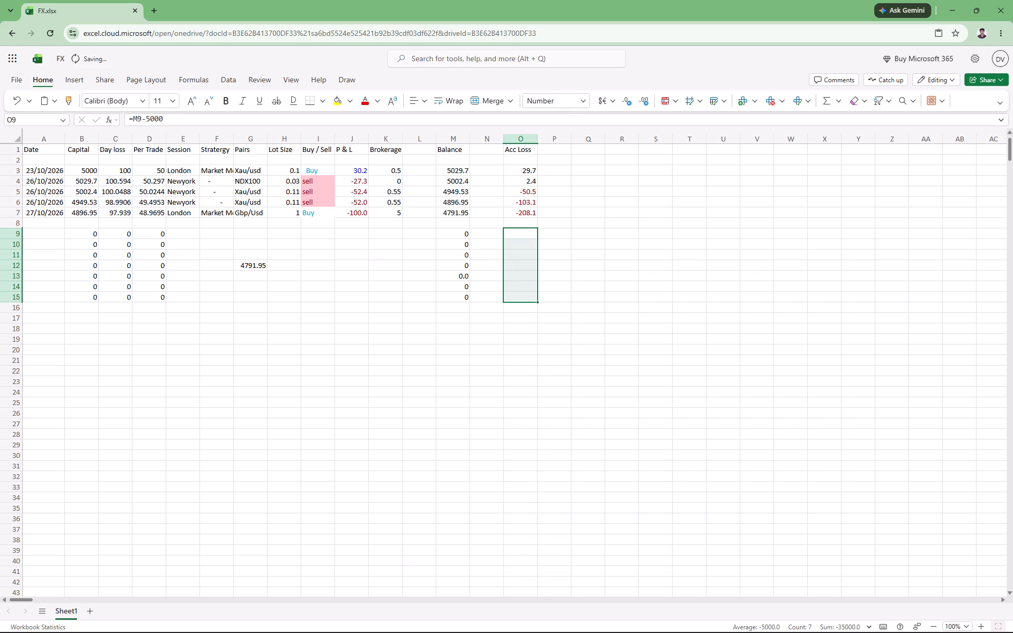
Clear the contents of the Balance cells M9 to M15.
left_click(458, 237)
left_click_drag(469, 239, 470, 242)
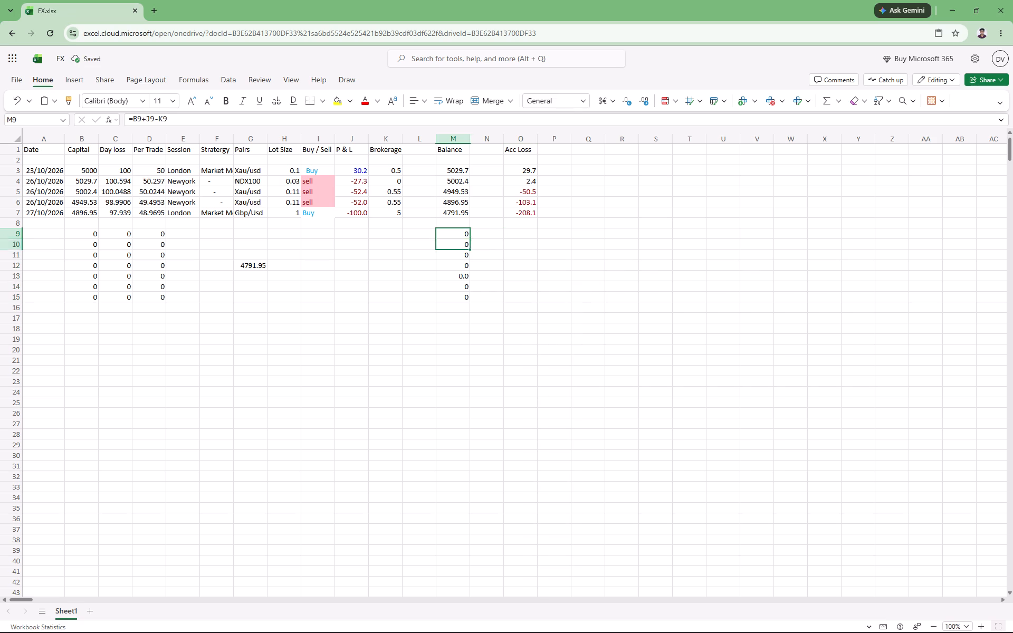
left_click_drag(470, 242, 471, 295)
right_click(458, 292)
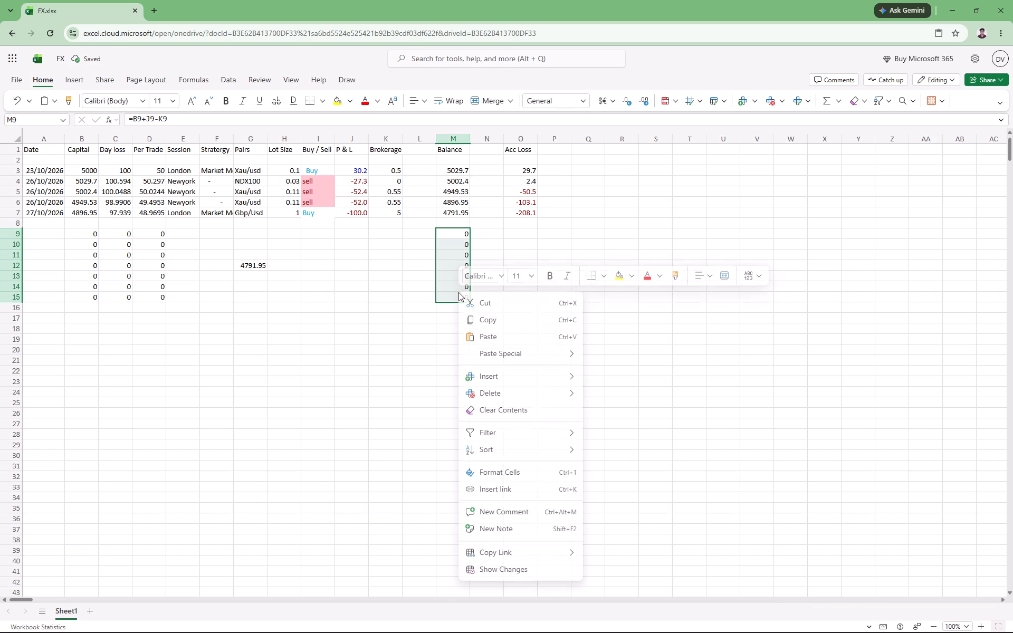
left_click(511, 409)
Clear the contents of the stray cell G12 in the Pairs column.
left_click(250, 263)
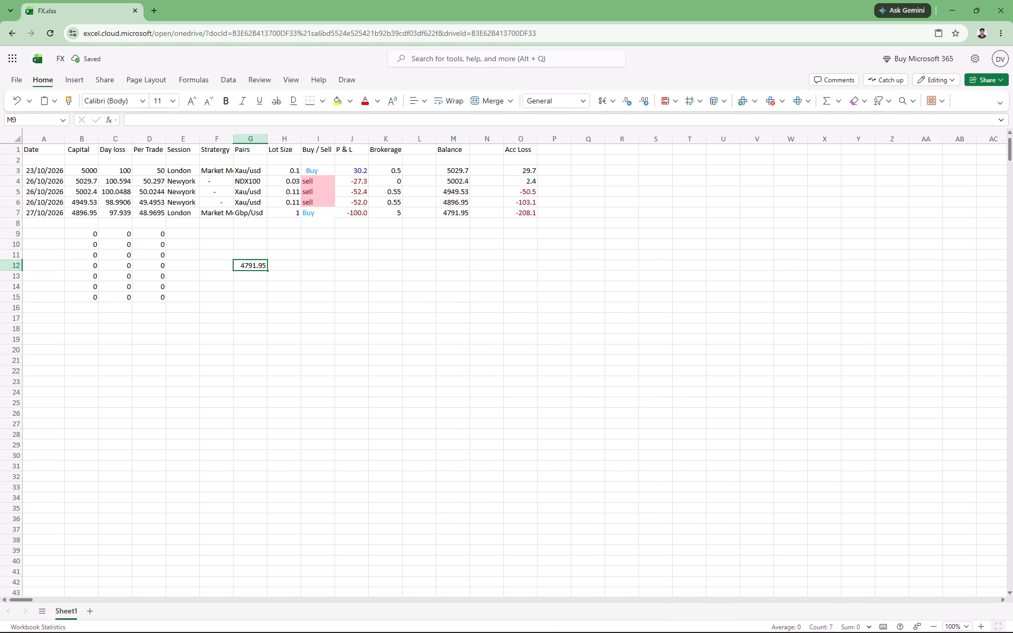
right_click(250, 263)
left_click(284, 373)
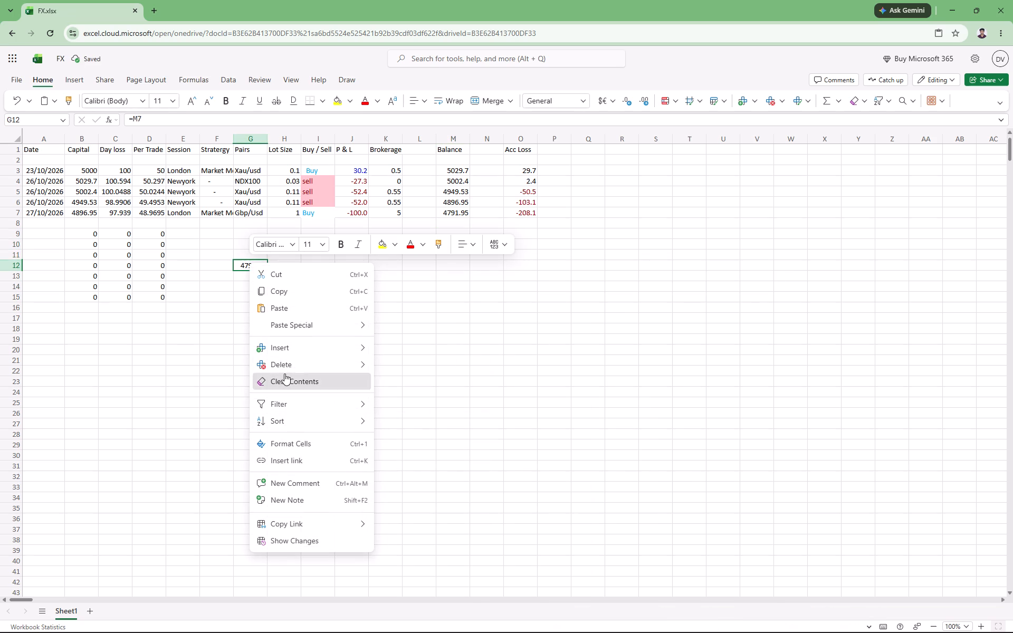
Move the Capital formula from B9 to the Day loss cell C8.
left_click(88, 233)
left_click_drag(96, 238, 173, 276)
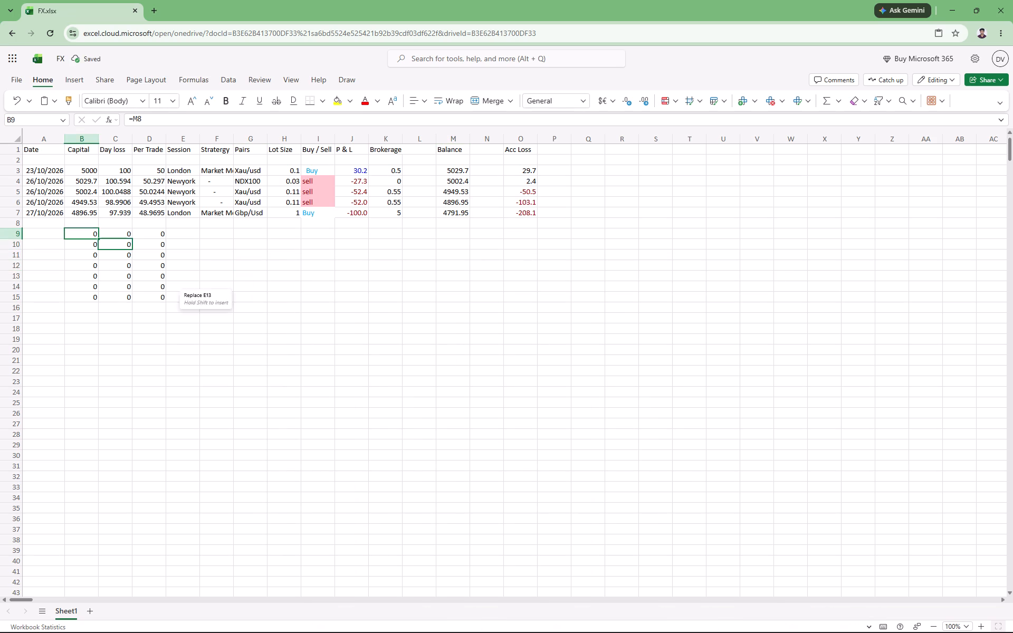
left_click_drag(173, 276, 102, 224)
left_click(94, 236)
Clear the contents of the Per Trade cell D15.
left_click(132, 225)
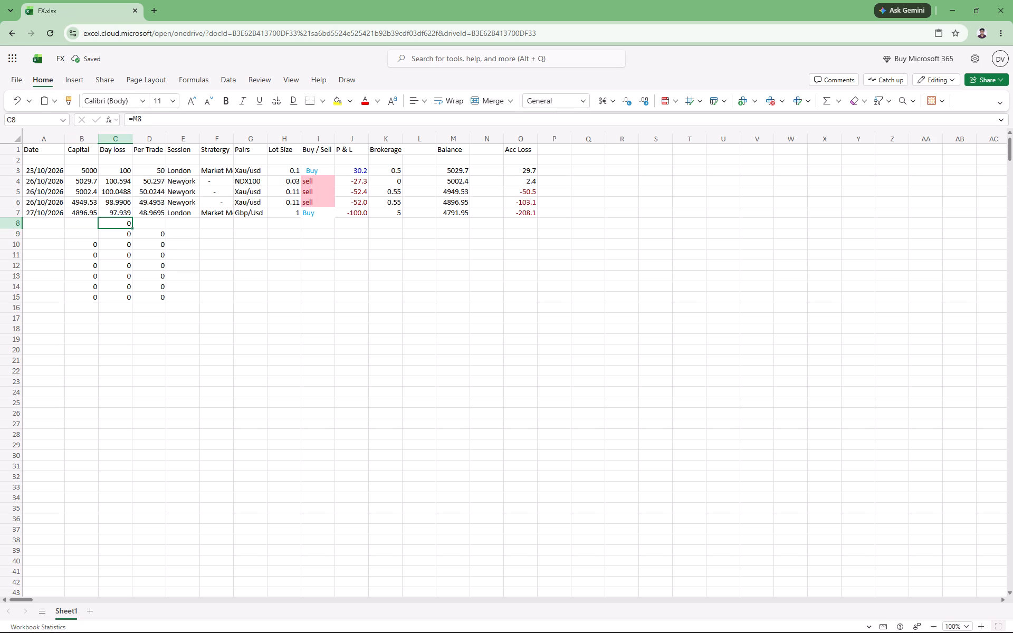
left_click_drag(134, 231, 132, 291)
right_click(132, 293)
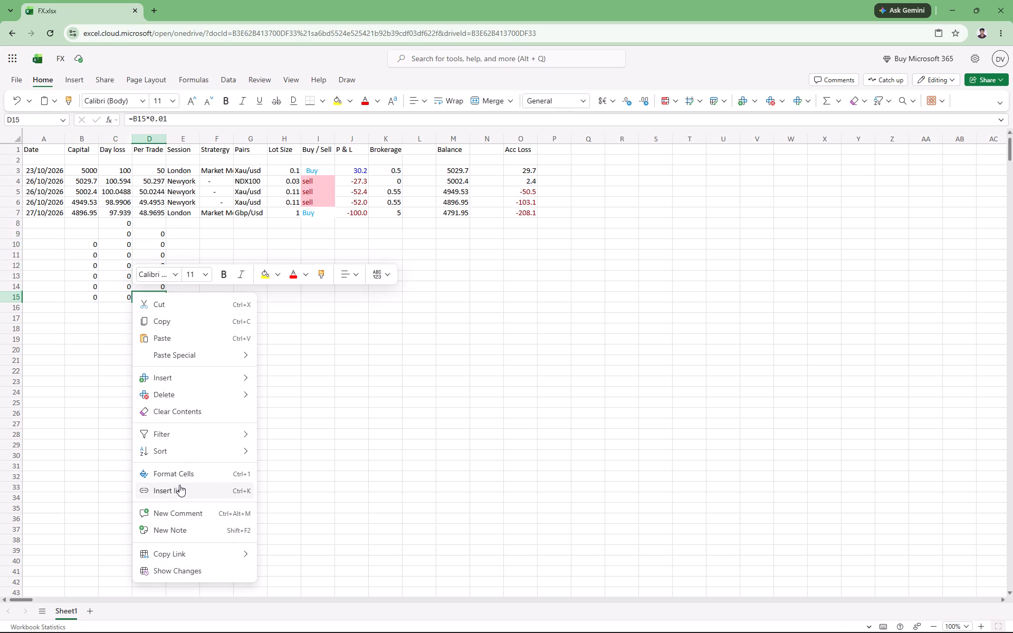
left_click(181, 410)
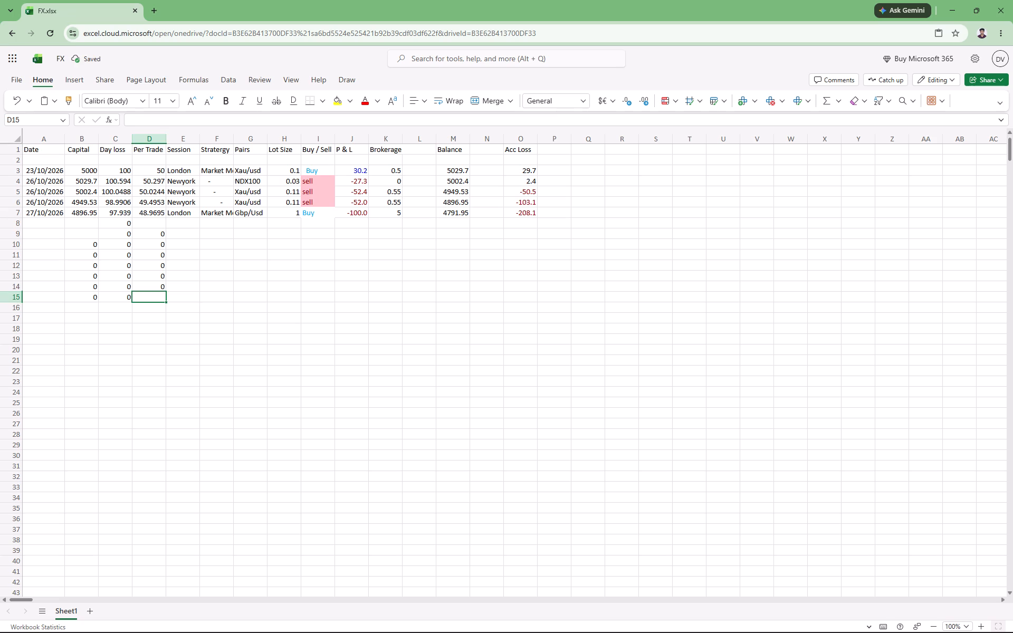
Clear the contents of the Day loss cells C8 to C15.
left_click(127, 227)
left_click_drag(132, 227, 137, 298)
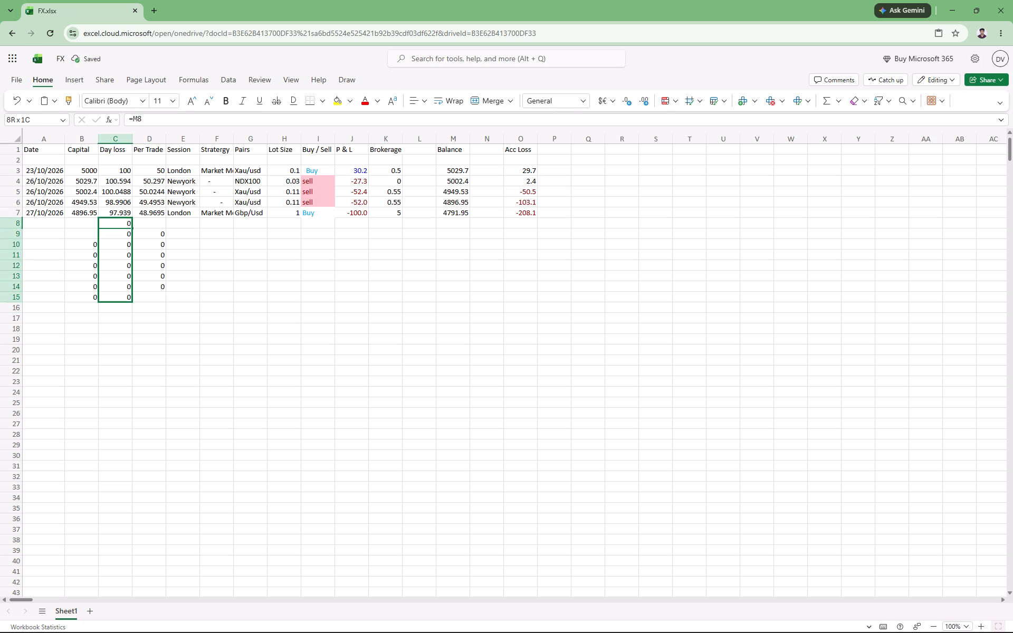
left_click_drag(137, 298, 137, 297)
right_click(119, 295)
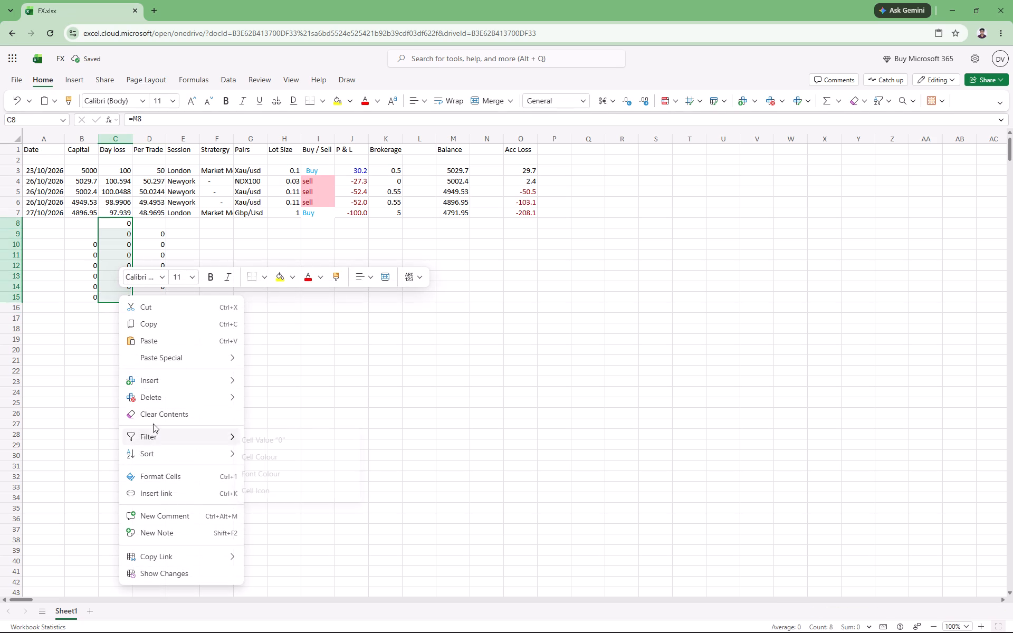
left_click(154, 417)
Clear the contents of the remaining Capital cells, B10 to B15.
left_click(96, 245)
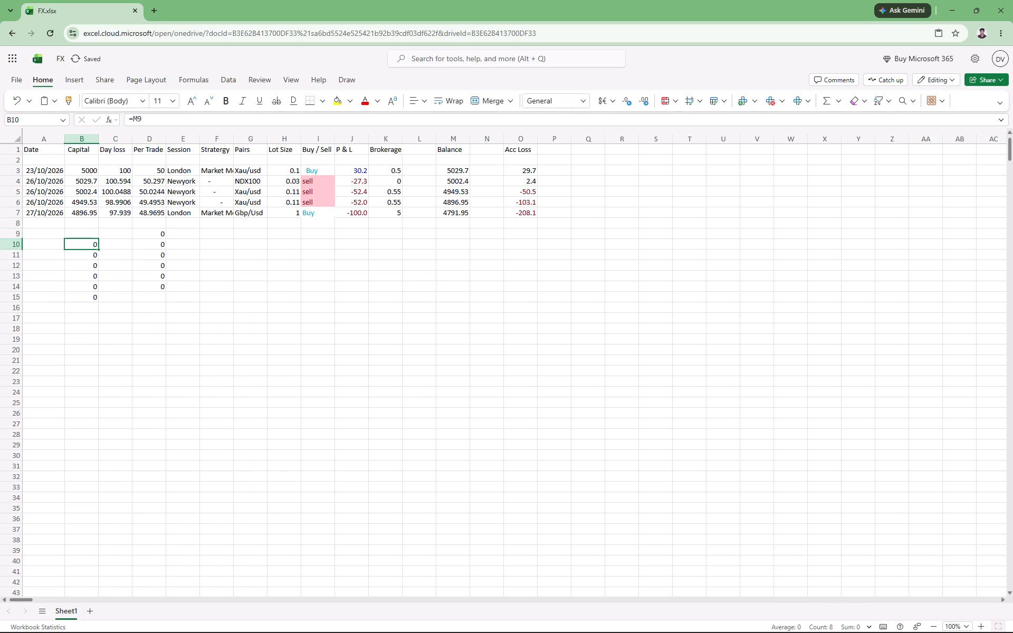
left_click_drag(98, 251, 94, 292)
right_click(94, 292)
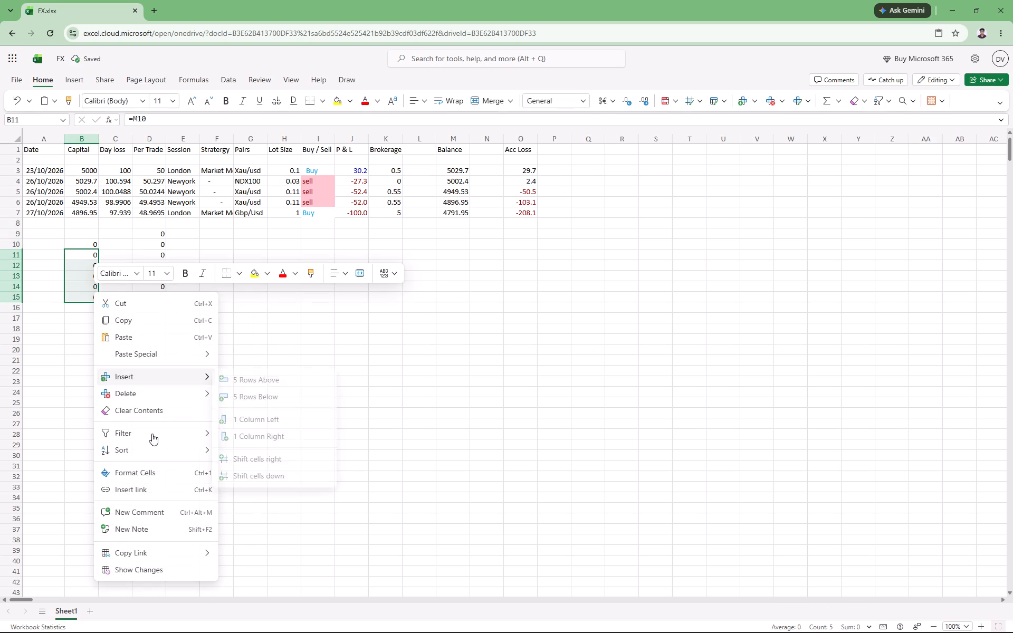
left_click(141, 412)
left_click(95, 248)
right_click(95, 248)
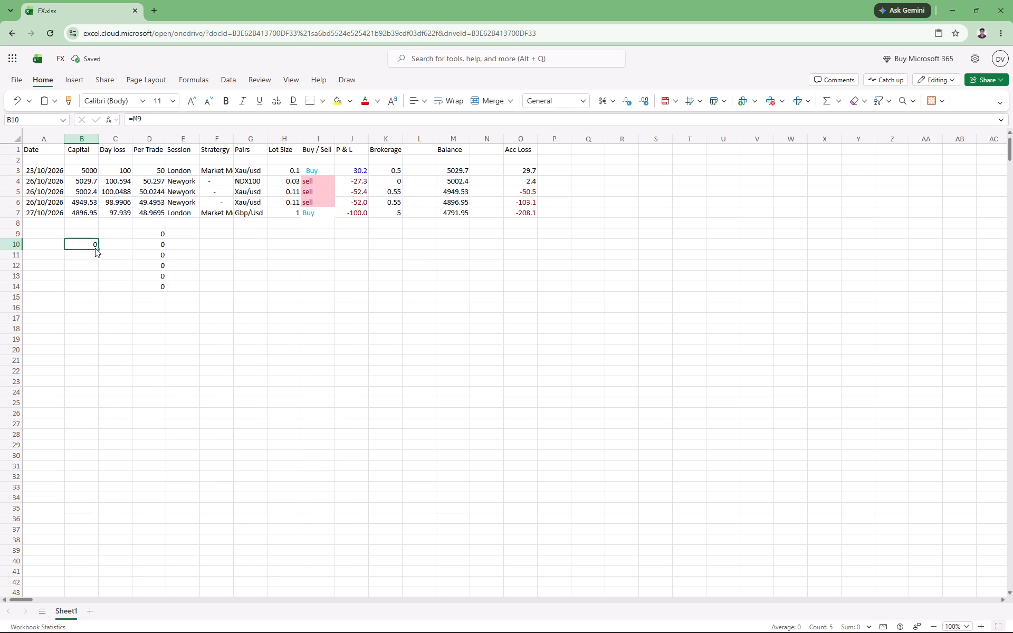
left_click(136, 369)
Clear the contents of the Per Trade cells D9 to D14 and leave a blank cell outside the table selected.
left_click(159, 236)
left_click_drag(166, 237, 169, 304)
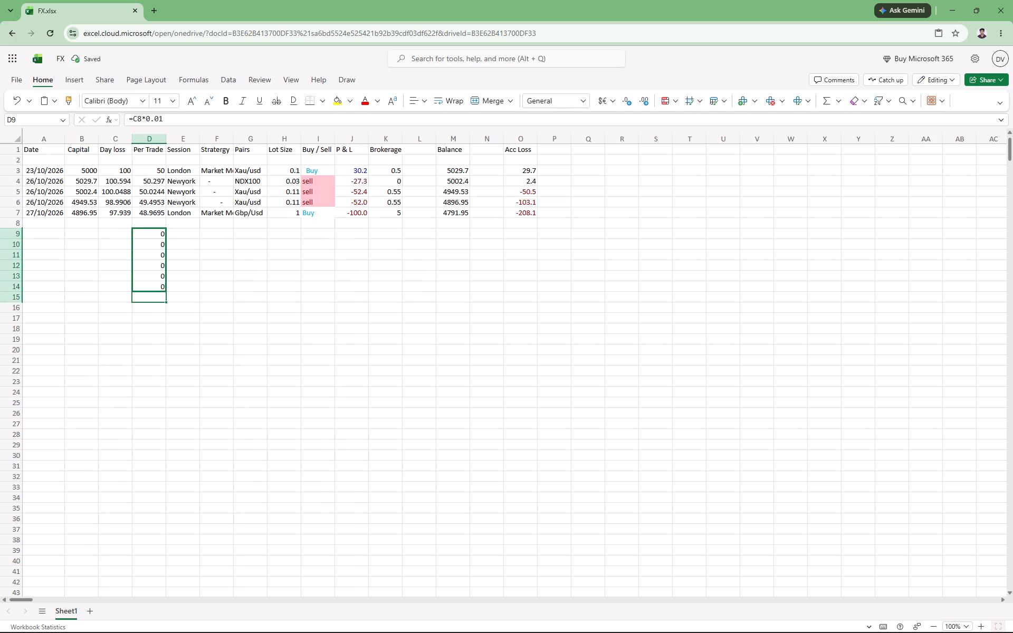
left_click_drag(169, 304, 164, 285)
right_click(164, 285)
left_click(213, 408)
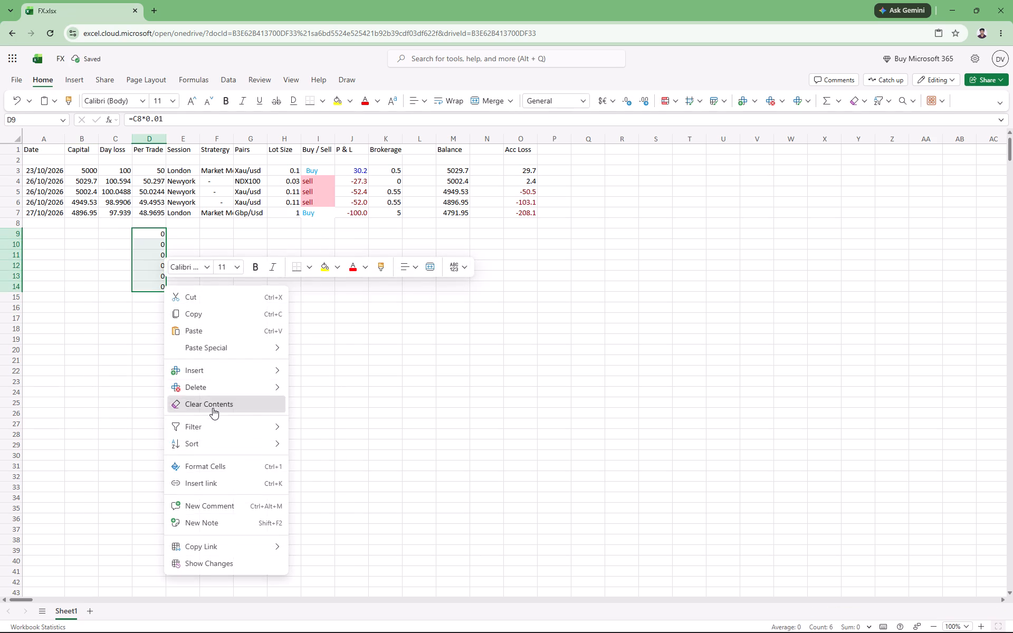
left_click(388, 392)
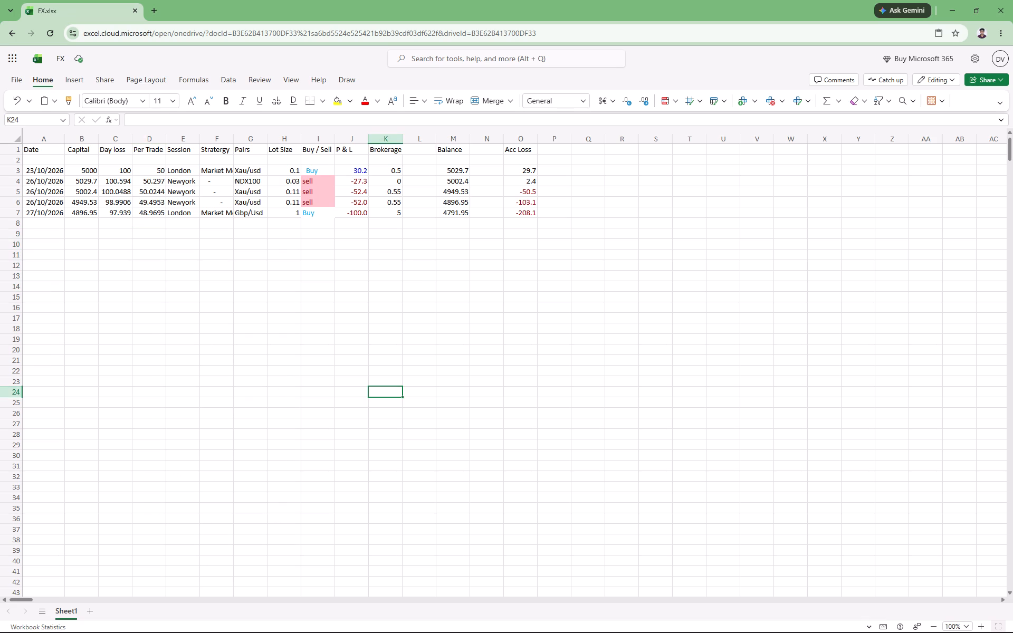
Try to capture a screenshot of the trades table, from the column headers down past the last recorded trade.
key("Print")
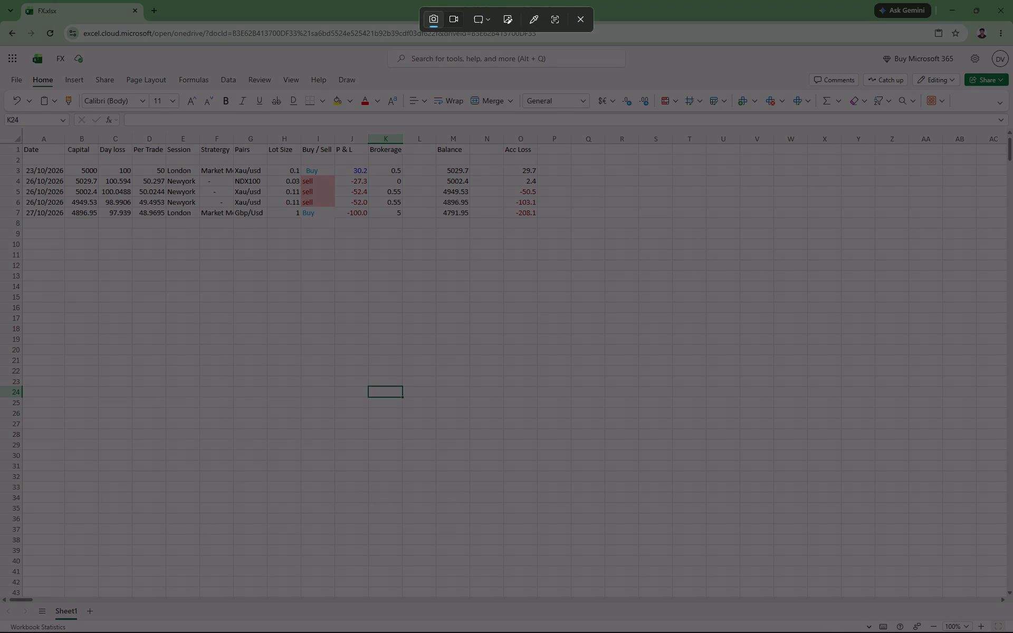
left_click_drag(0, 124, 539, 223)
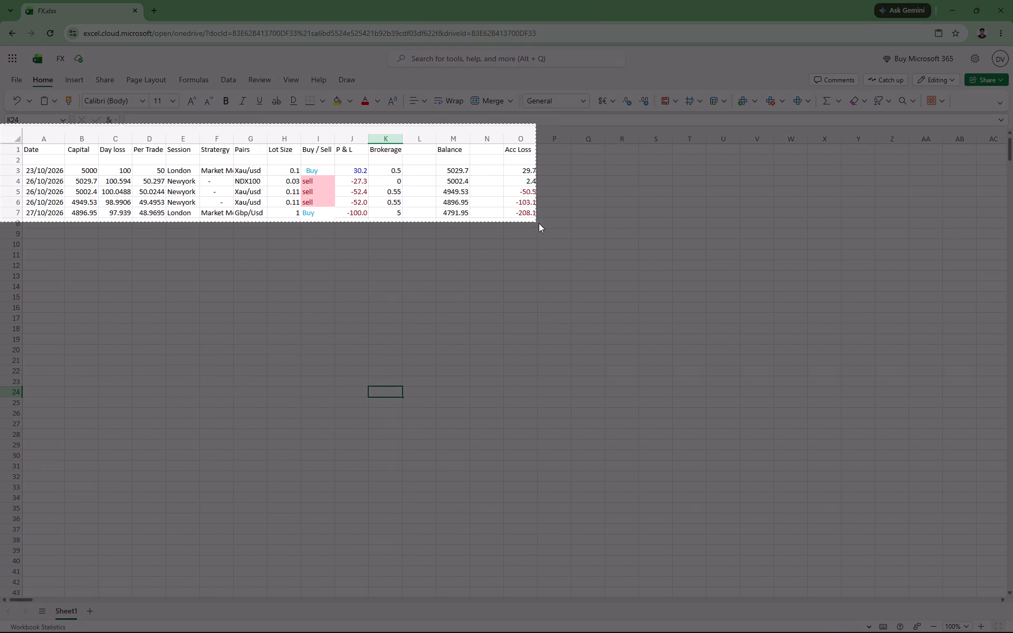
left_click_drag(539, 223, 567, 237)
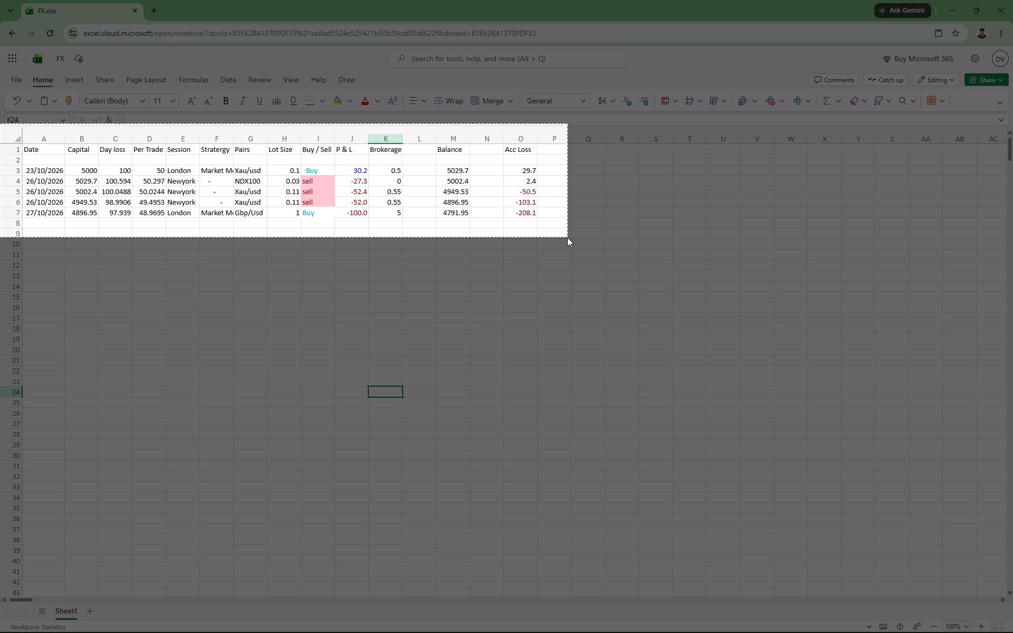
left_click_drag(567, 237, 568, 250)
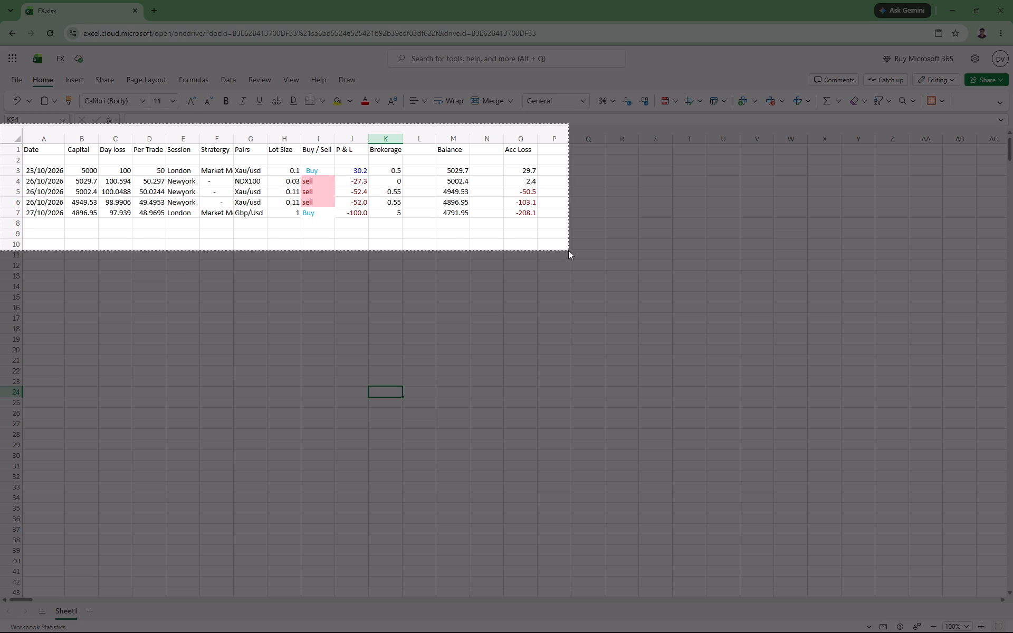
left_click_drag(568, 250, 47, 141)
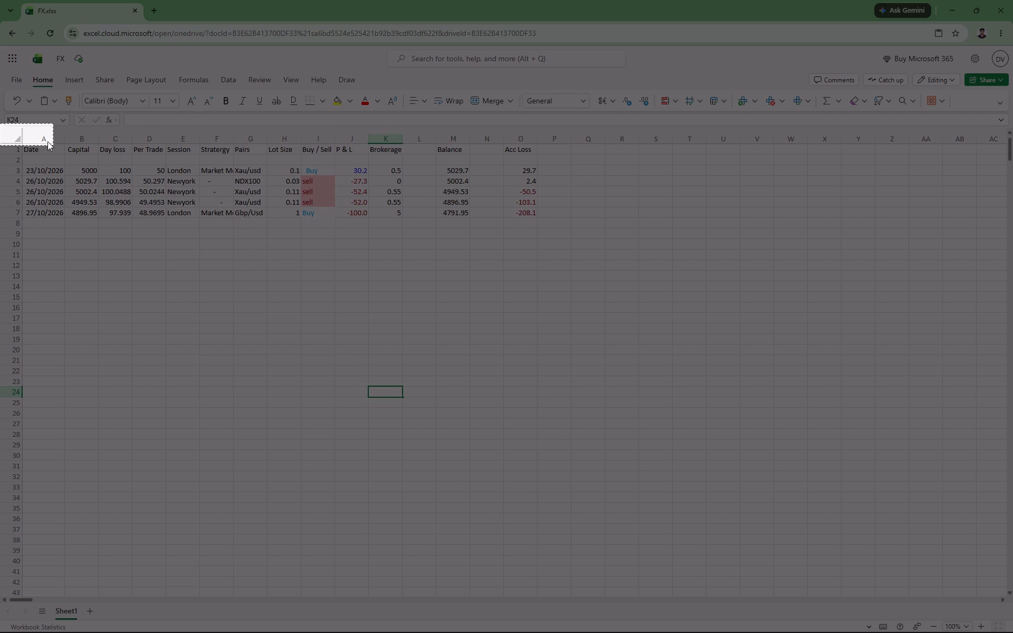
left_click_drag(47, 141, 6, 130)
Enter the note "Funding pips trail phase 1 failed 27/10/2026" in cell D10 below the trades, using the current date.
double_click(163, 240)
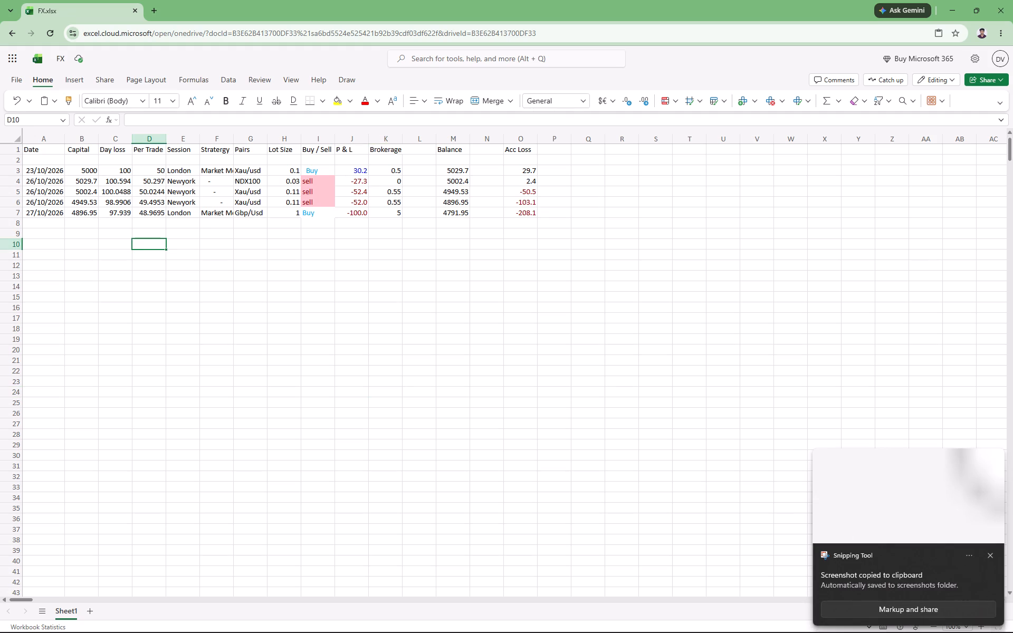
key("f")
key("u")
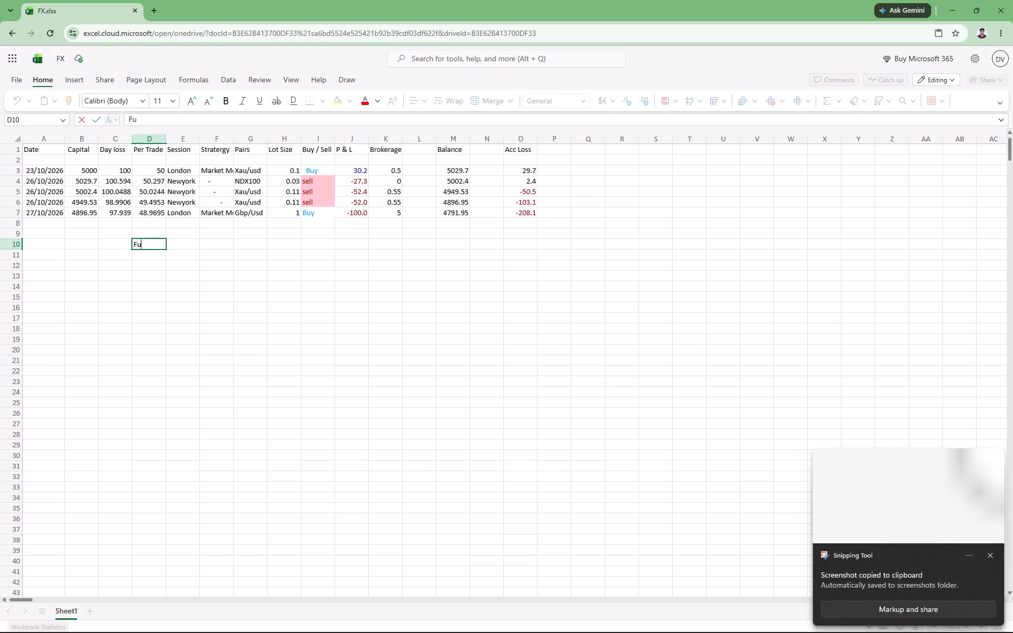
type("nding")
key("space")
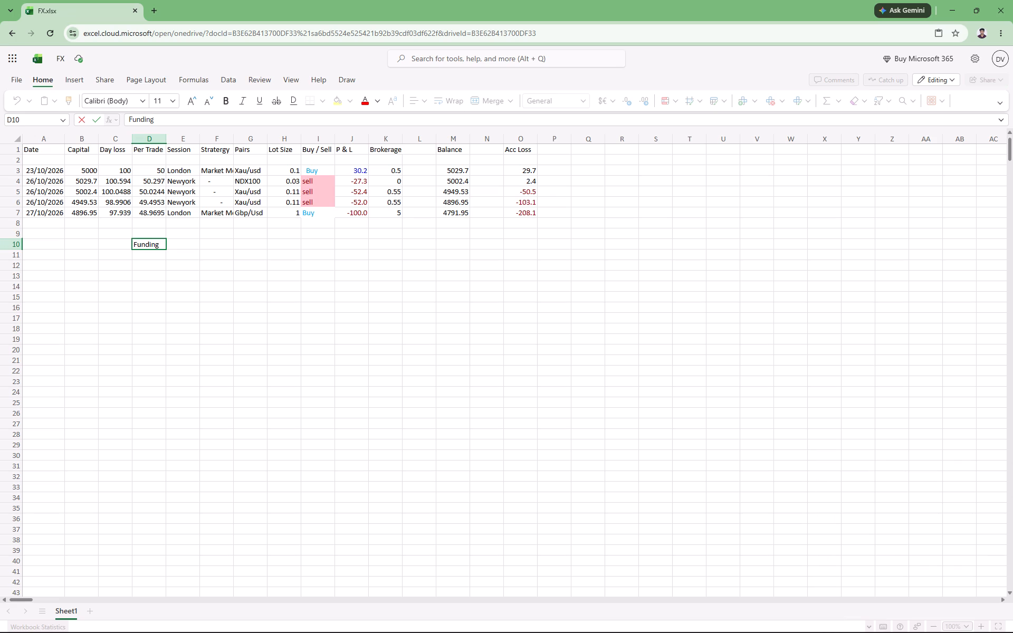
type("pips")
key("space")
type("trail")
key("space")
type("phase")
key("space")
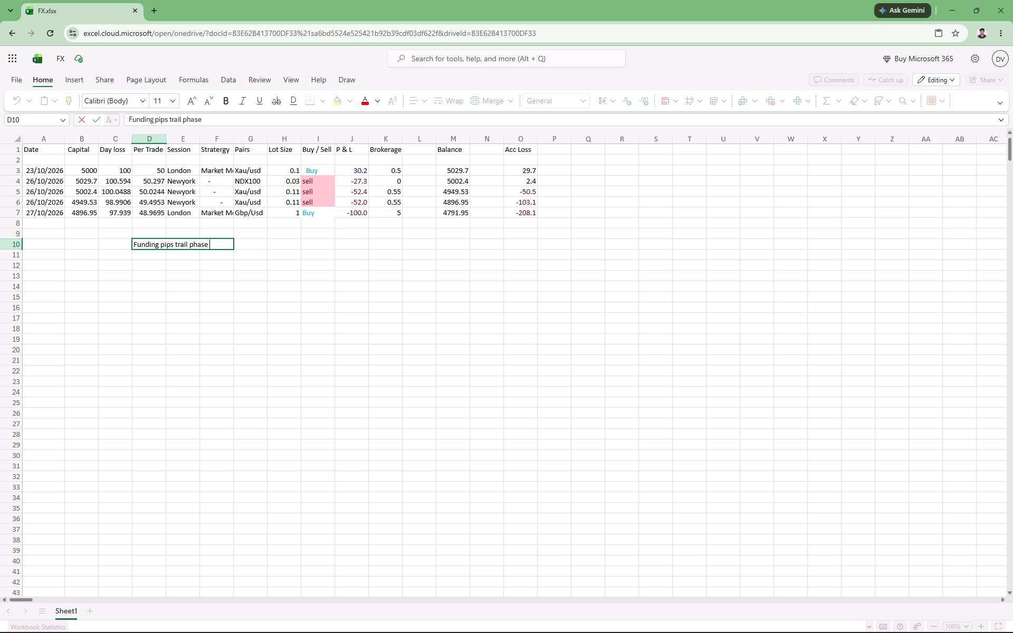
type("1")
key("space")
type("failed")
key("space")
key("ctrl+semicolon")
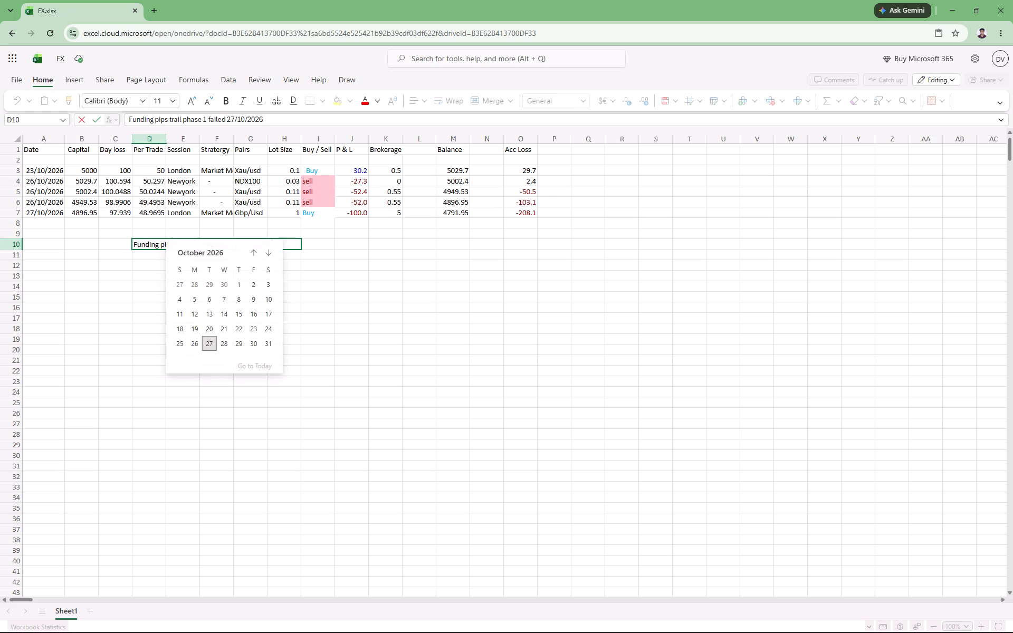
left_click(451, 320)
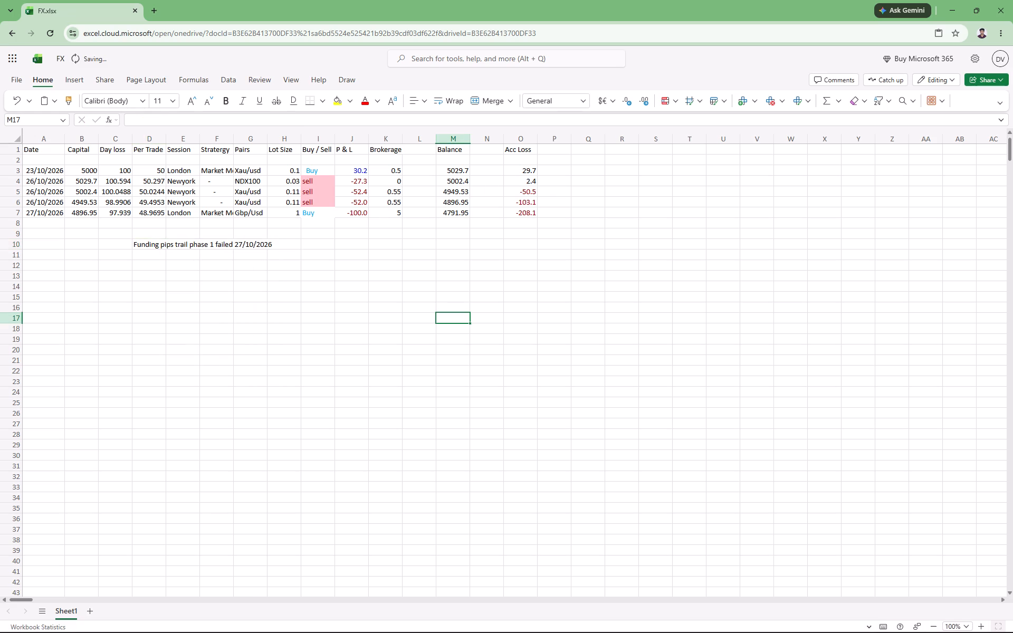
Capture a screenshot of the whole trades table together with the note below it.
key("Print")
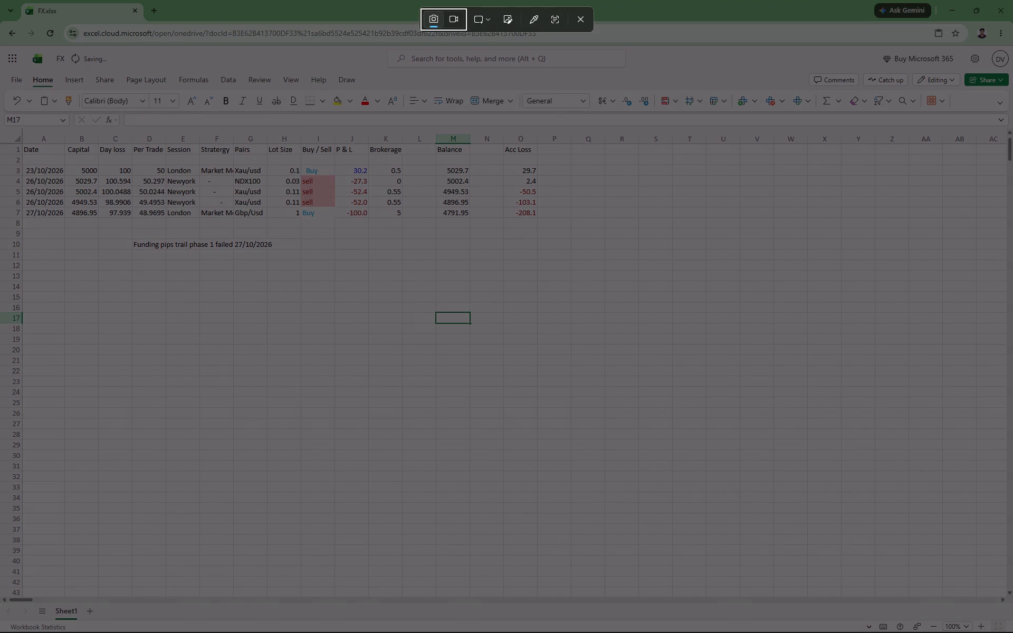
left_click_drag(0, 131, 530, 255)
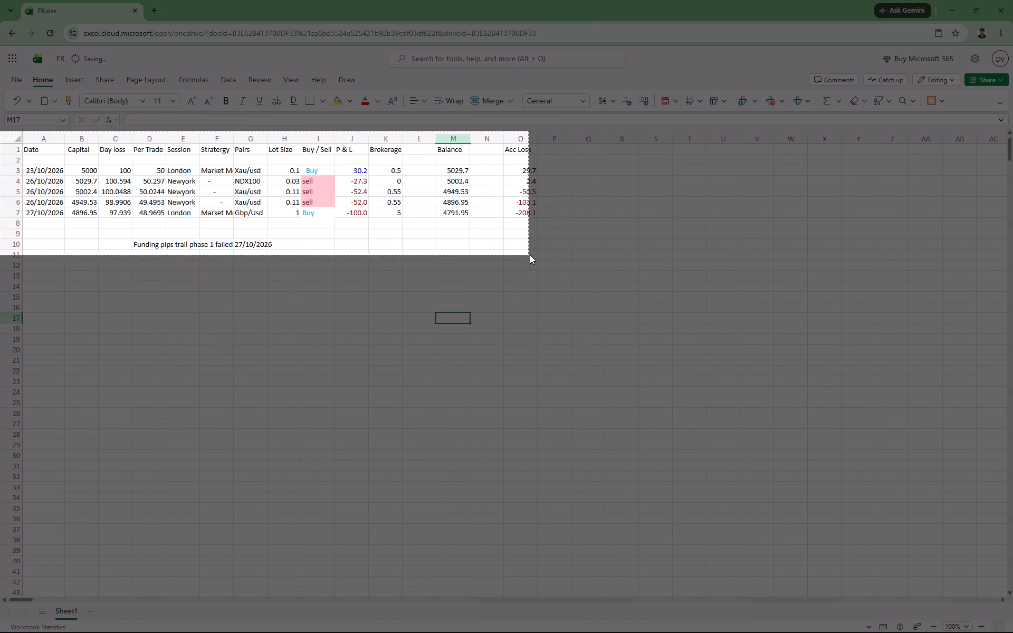
left_click_drag(530, 255, 549, 273)
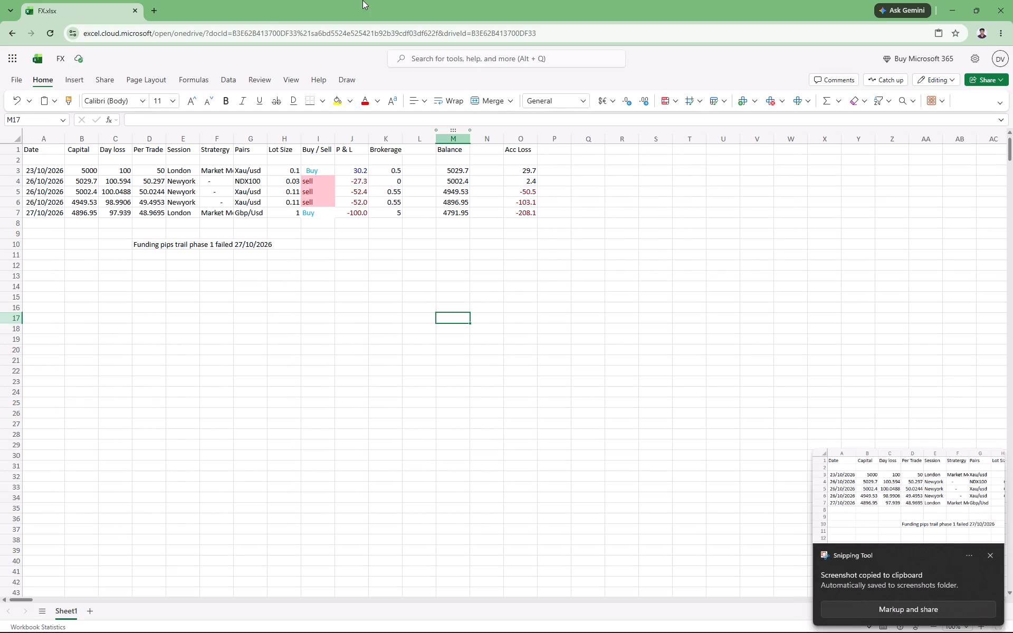
Open the fundingpips.com website in a new browser tab.
left_click(149, 6)
key("f")
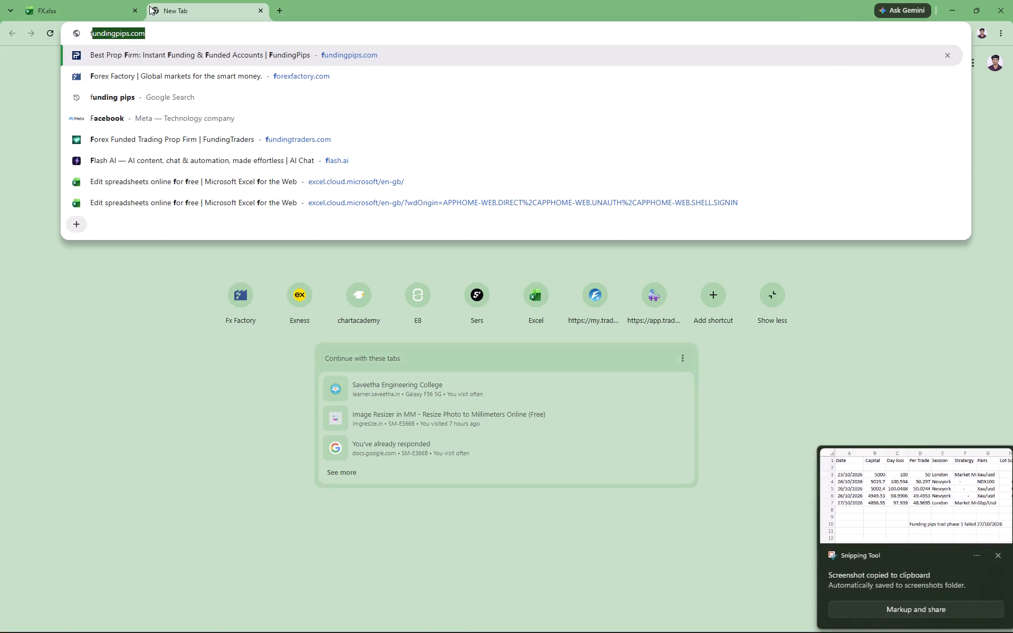
key("Return")
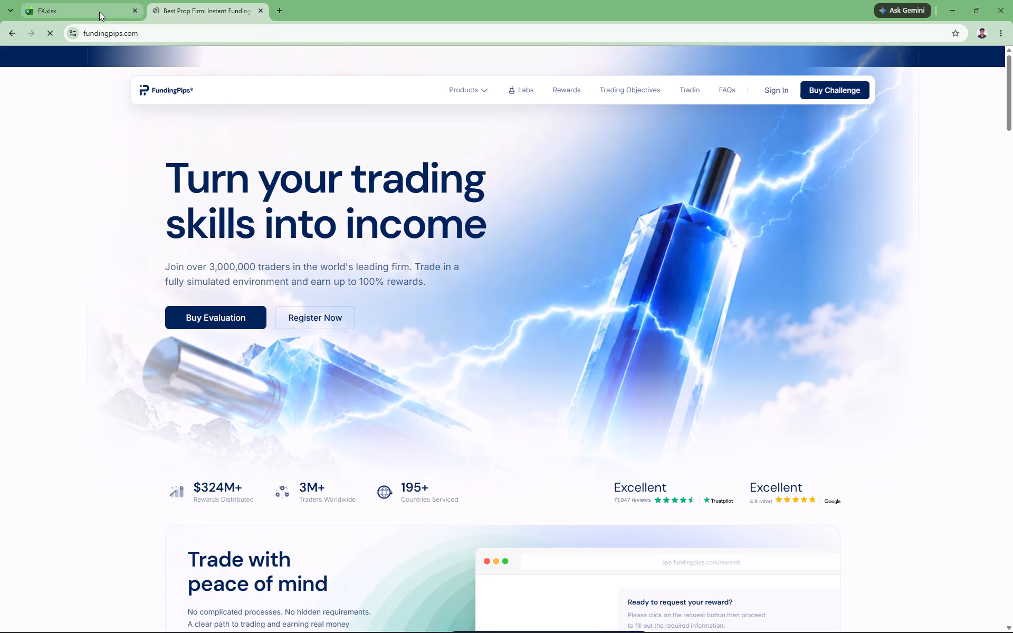
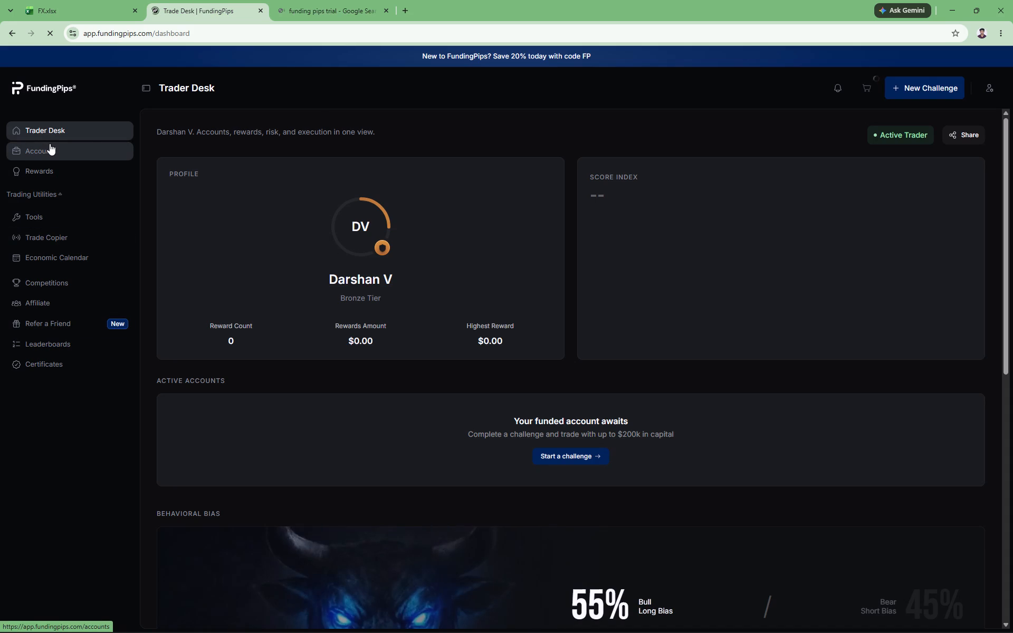
Open the Accounts page of the FundingPips dashboard.
left_click(45, 11)
left_click(200, 0)
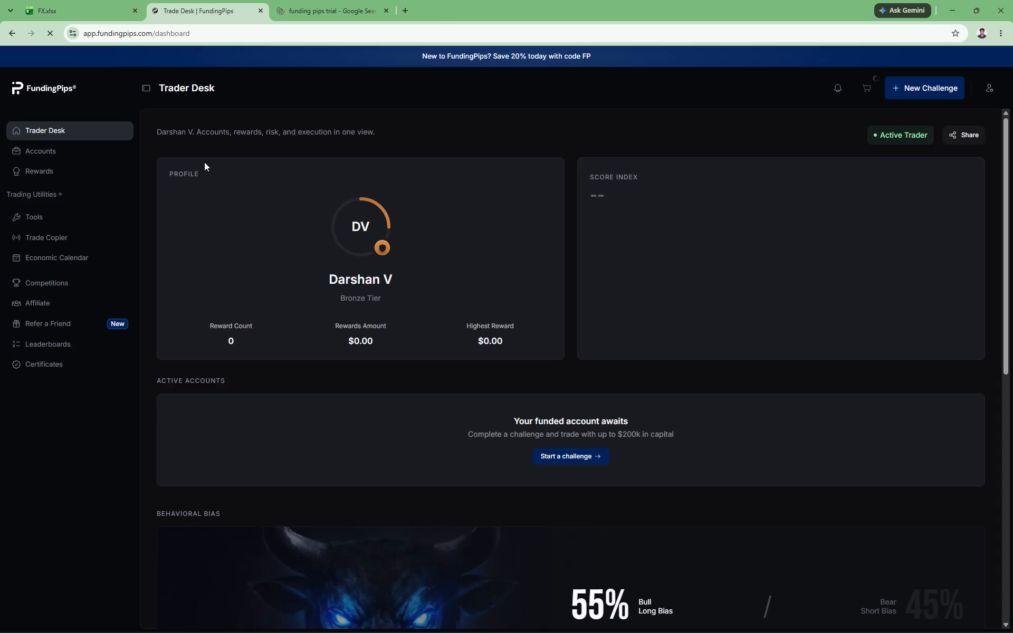
left_click(49, 155)
double_click(49, 155)
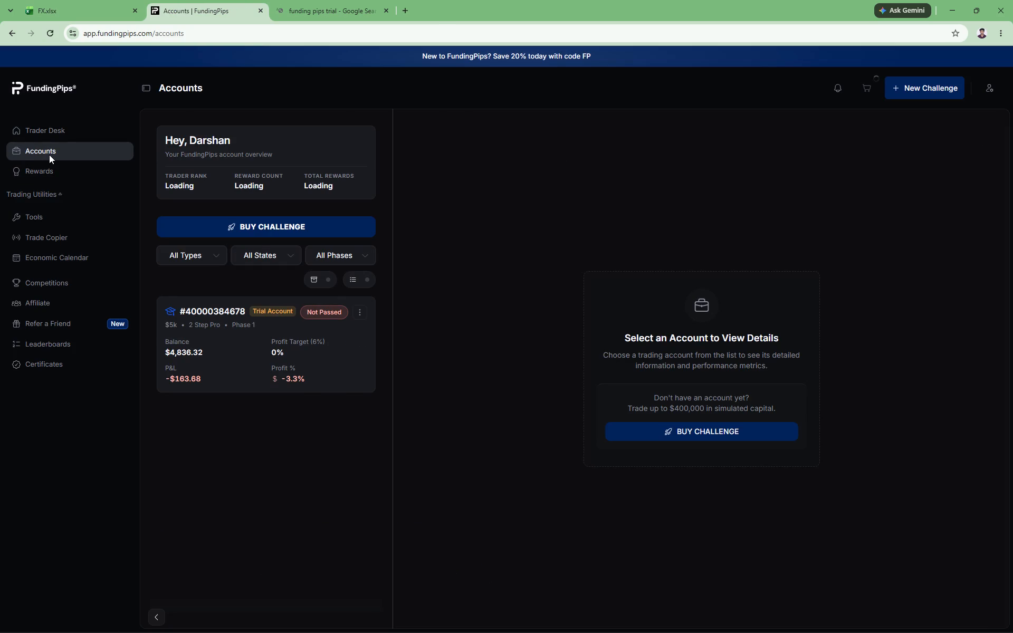
Compare the trades recorded in the FX.xlsx journal with the Phase 1 trial account on the FundingPips Accounts page.
left_click(84, 0)
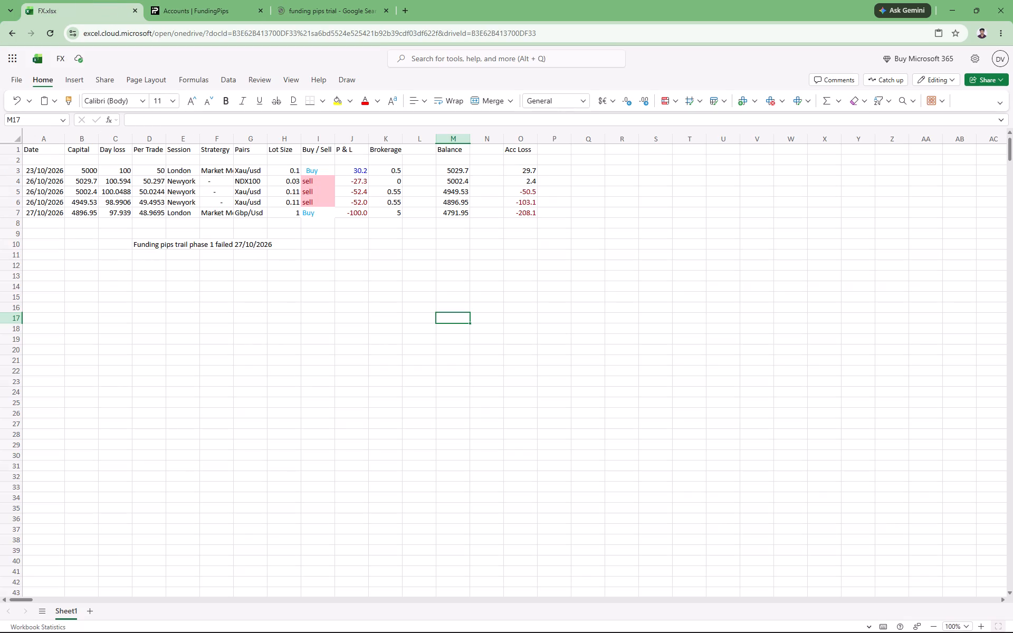
left_click(280, 247)
left_click(335, 262)
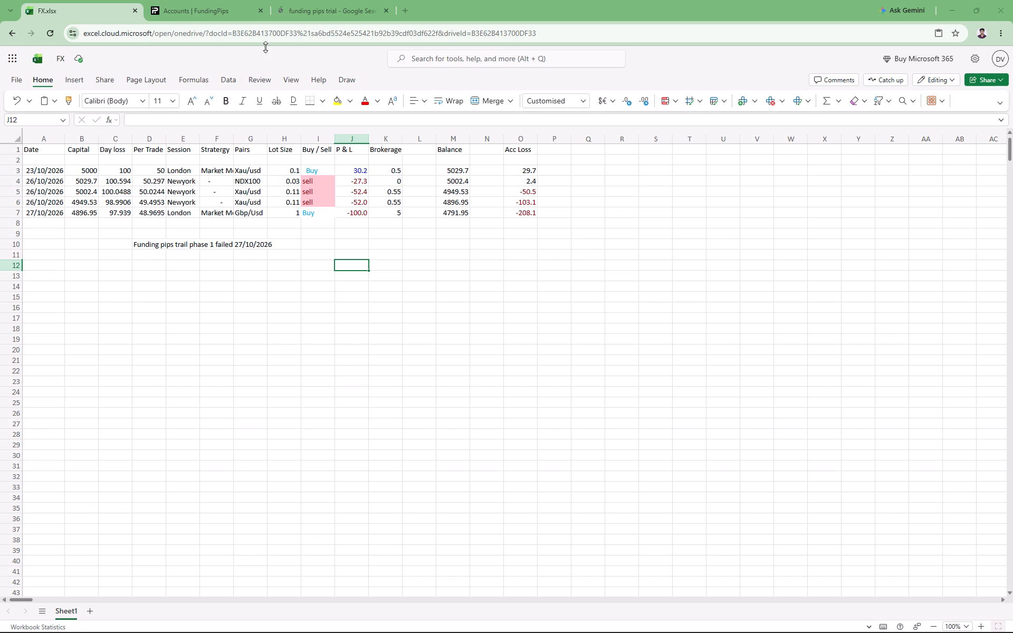
left_click(236, 7)
double_click(303, 343)
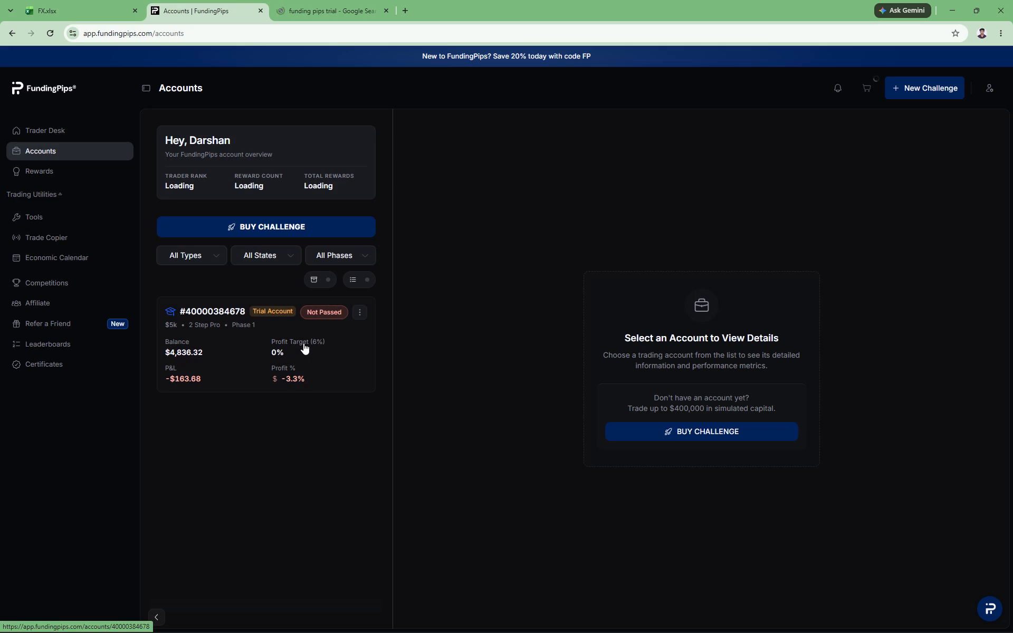
scroll(303, 343, "down", 4)
left_click(57, 0)
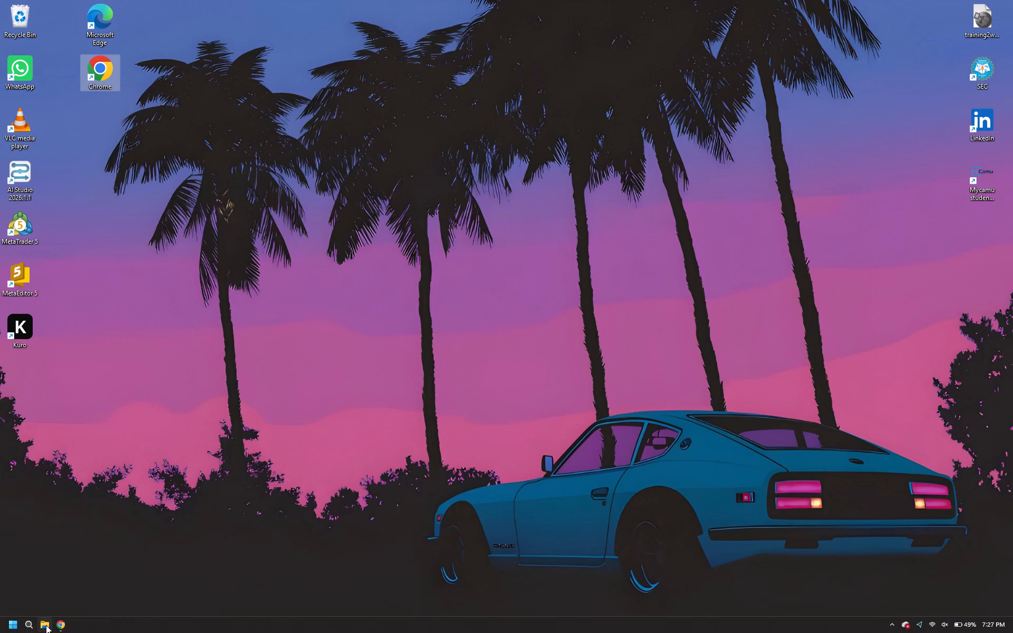
left_click(44, 625)
left_click(44, 166)
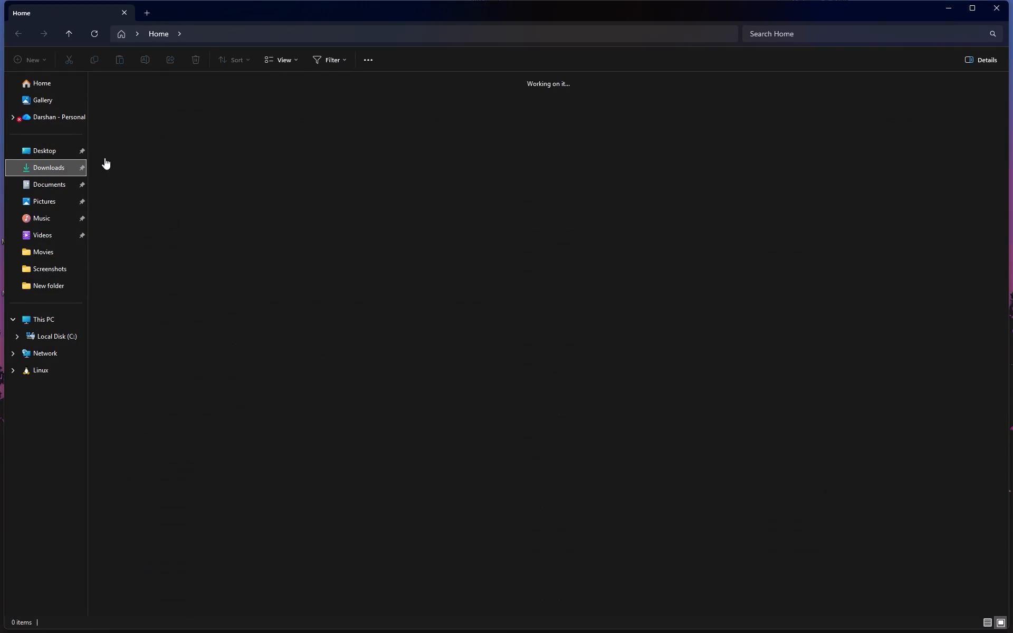
left_click(57, 271)
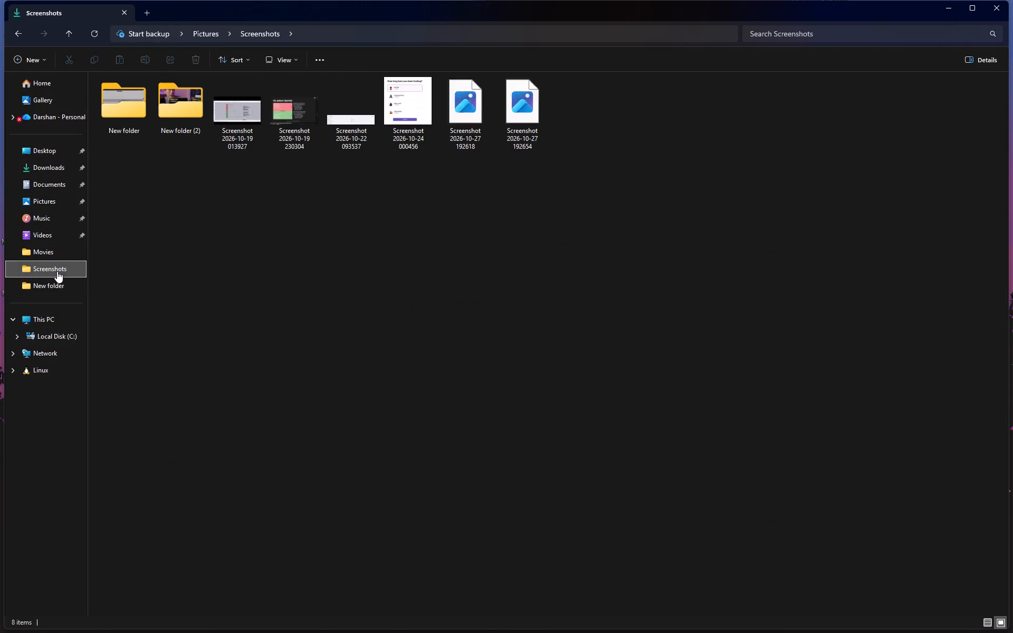
left_click_drag(469, 188, 468, 130)
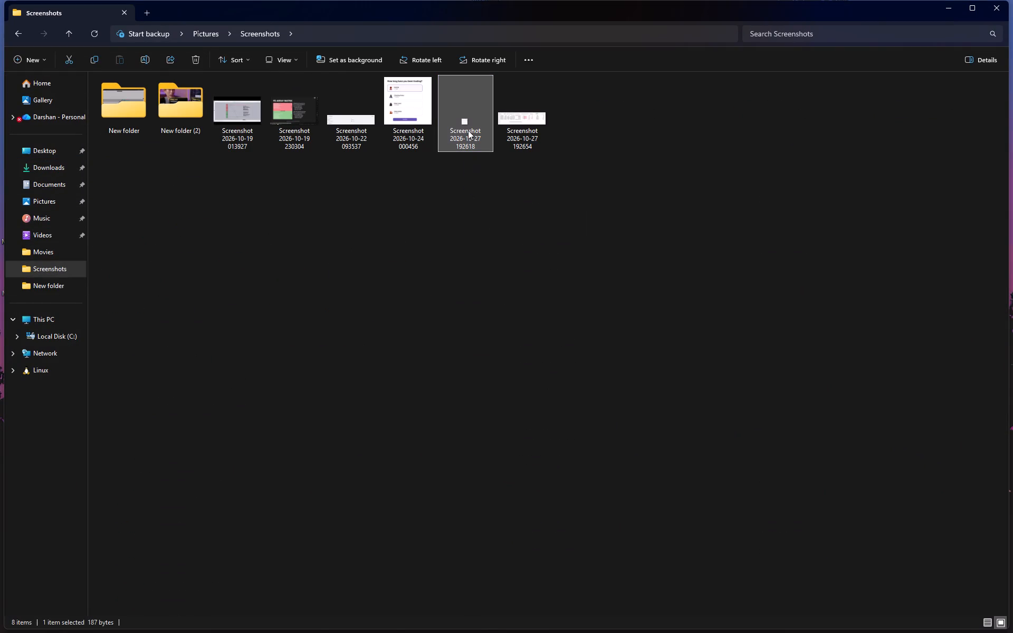
key("ctrl+d")
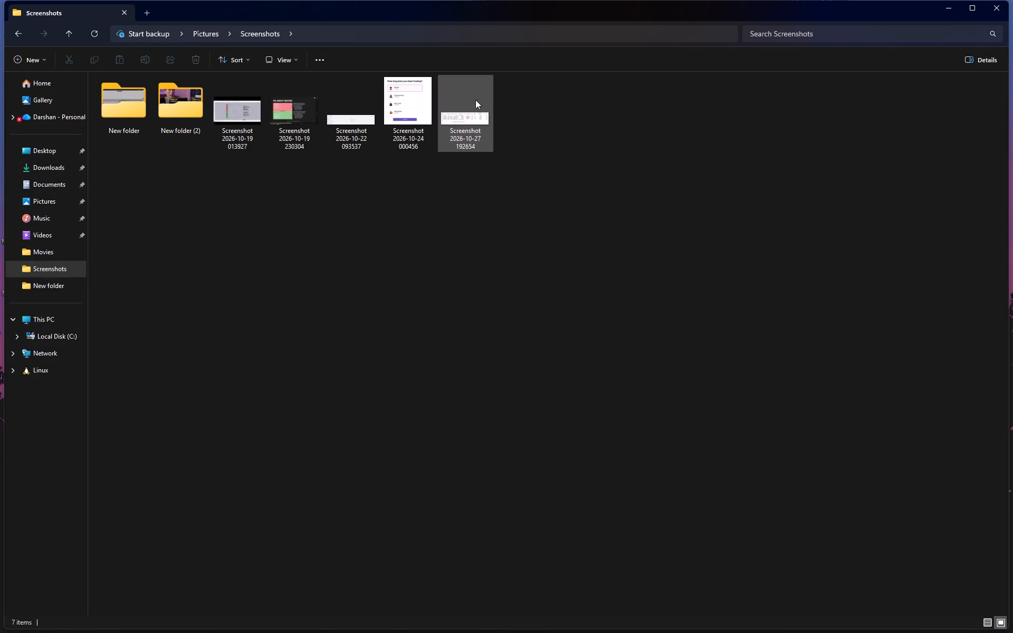
left_click_drag(475, 109, 429, 153)
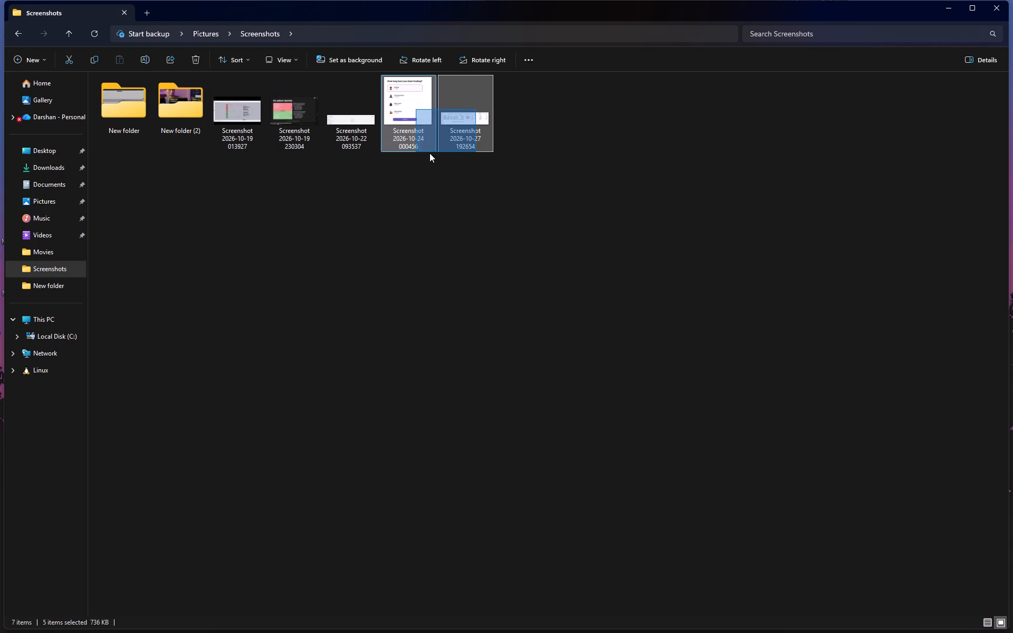
left_click_drag(429, 153, 505, 217)
left_click(533, 190)
left_click_drag(475, 121, 140, 99)
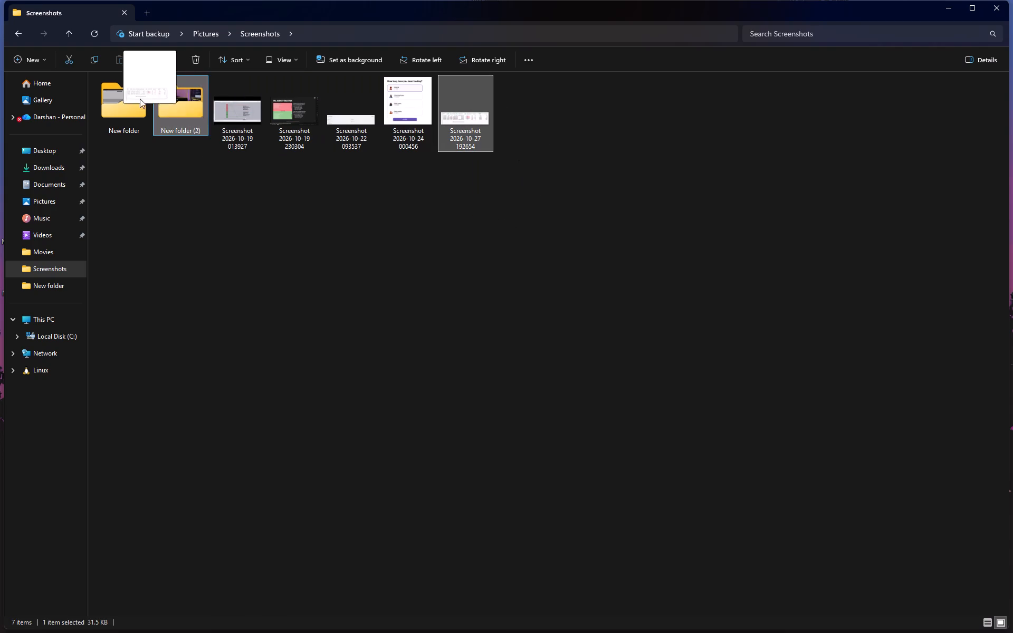
left_click_drag(140, 99, 128, 107)
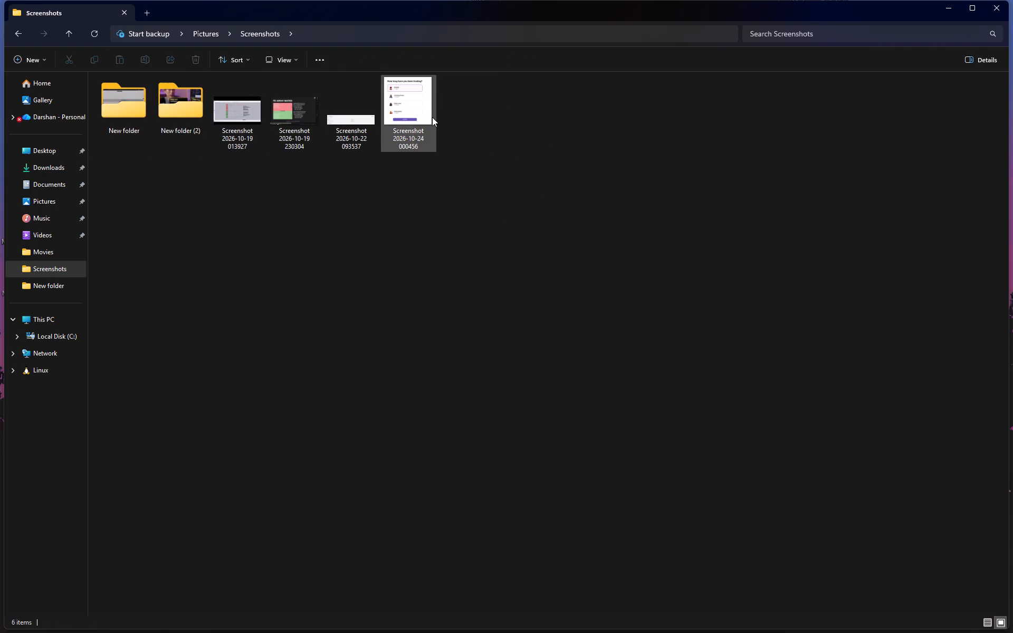
Move the four remaining loose screenshots into New folder (2), check that folder's contents, and close File Explorer.
left_click_drag(468, 110, 243, 103)
left_click_drag(374, 110, 187, 114)
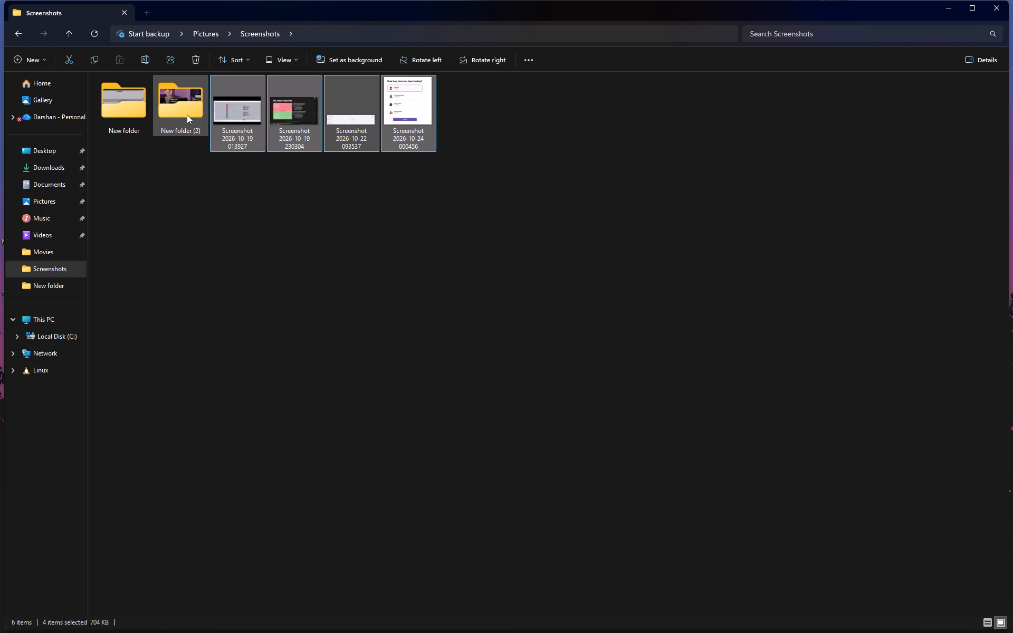
double_click(187, 114)
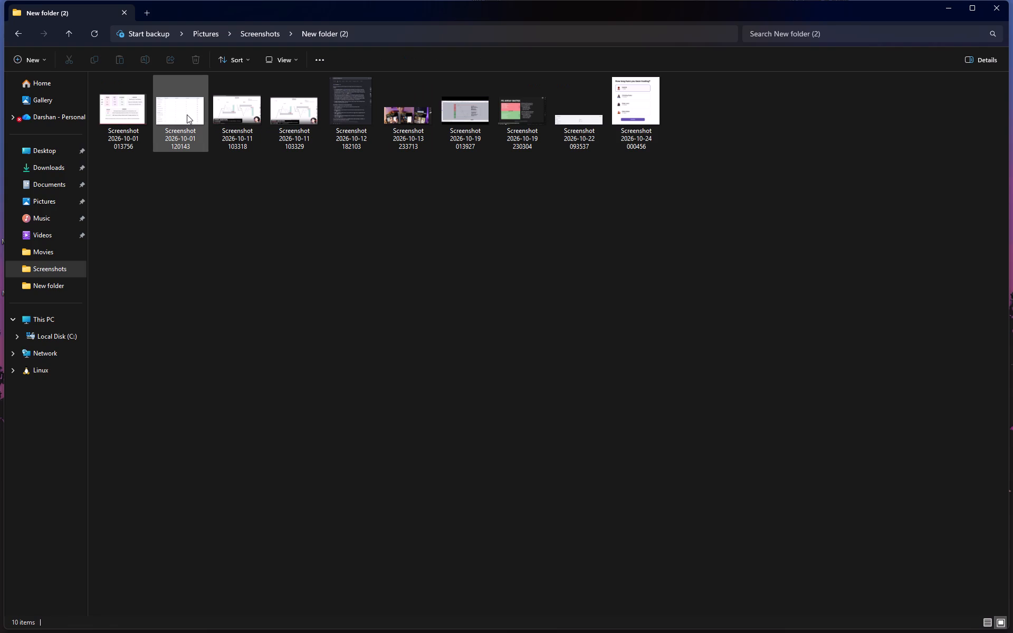
left_click(1000, 14)
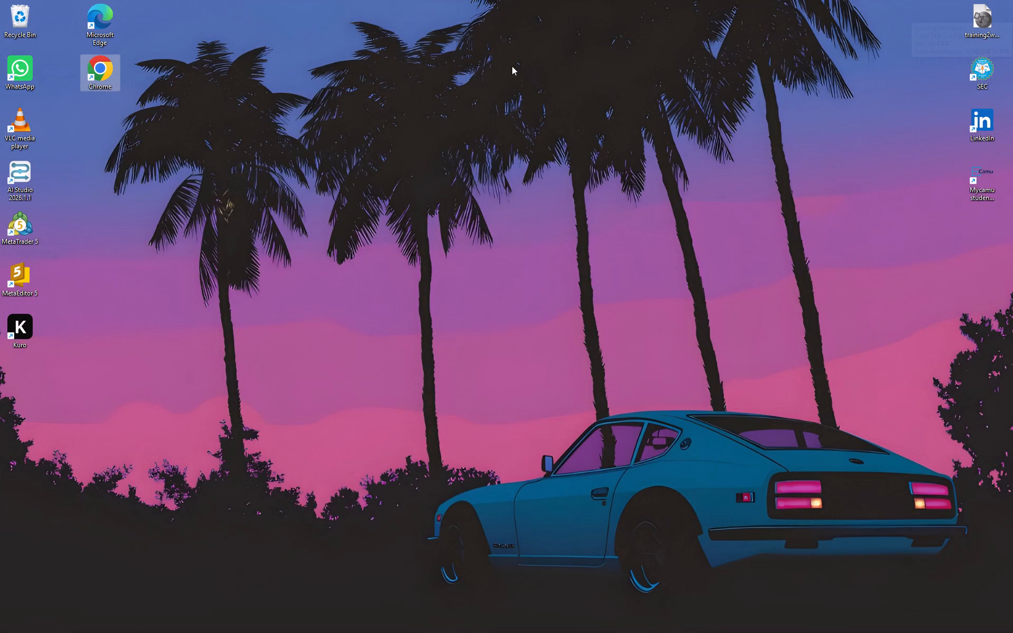
Launch the Kuro application from the desktop.
double_click(27, 329)
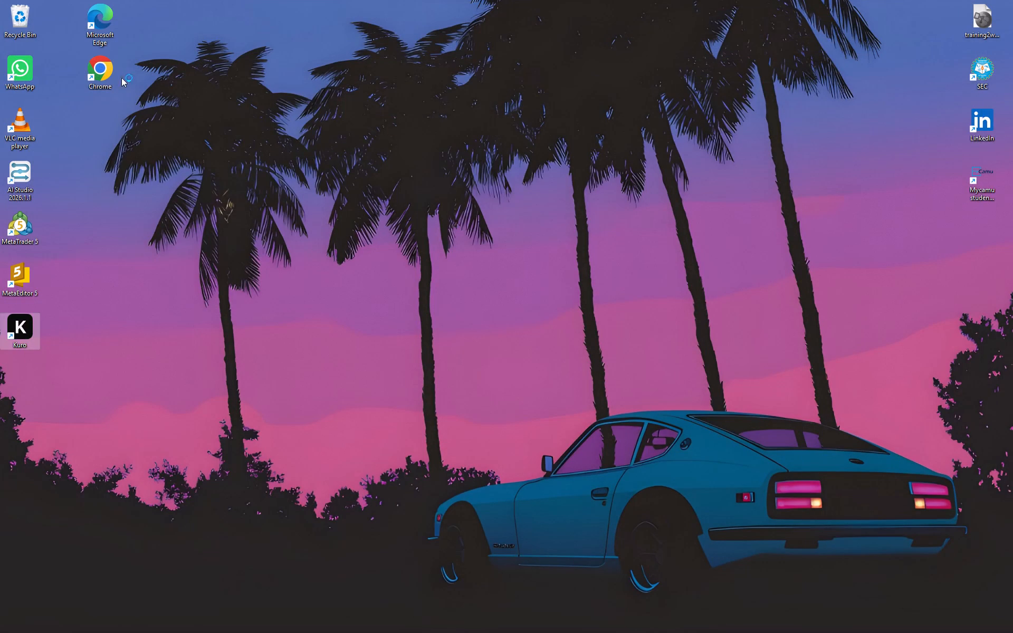
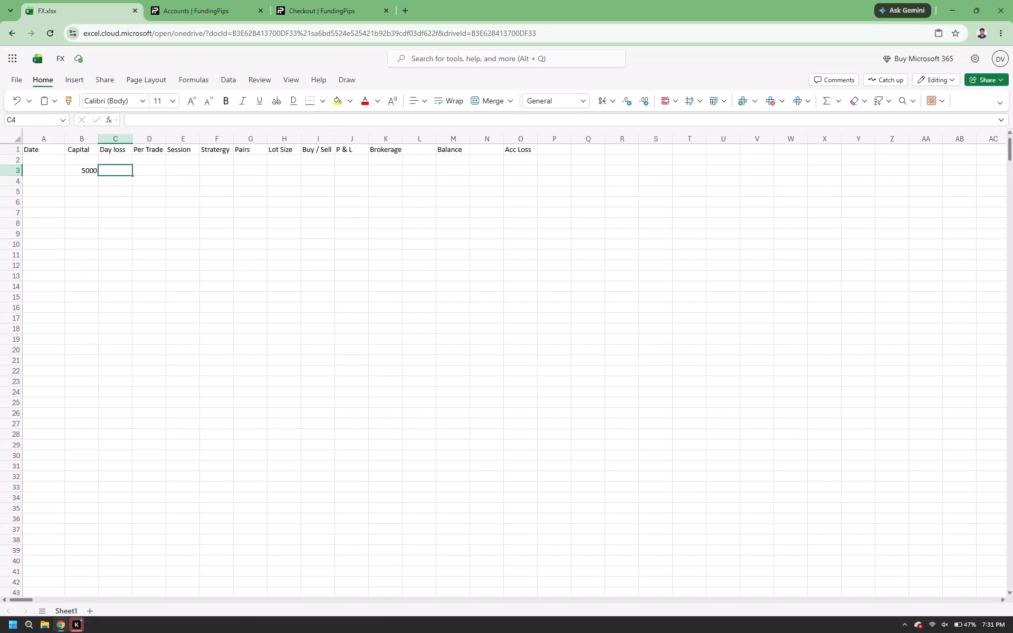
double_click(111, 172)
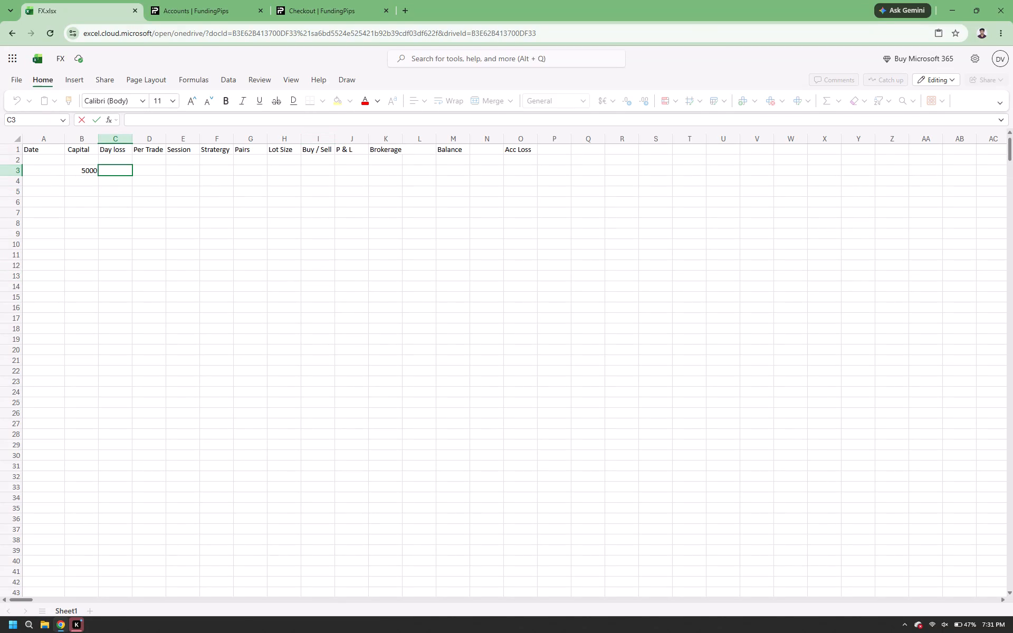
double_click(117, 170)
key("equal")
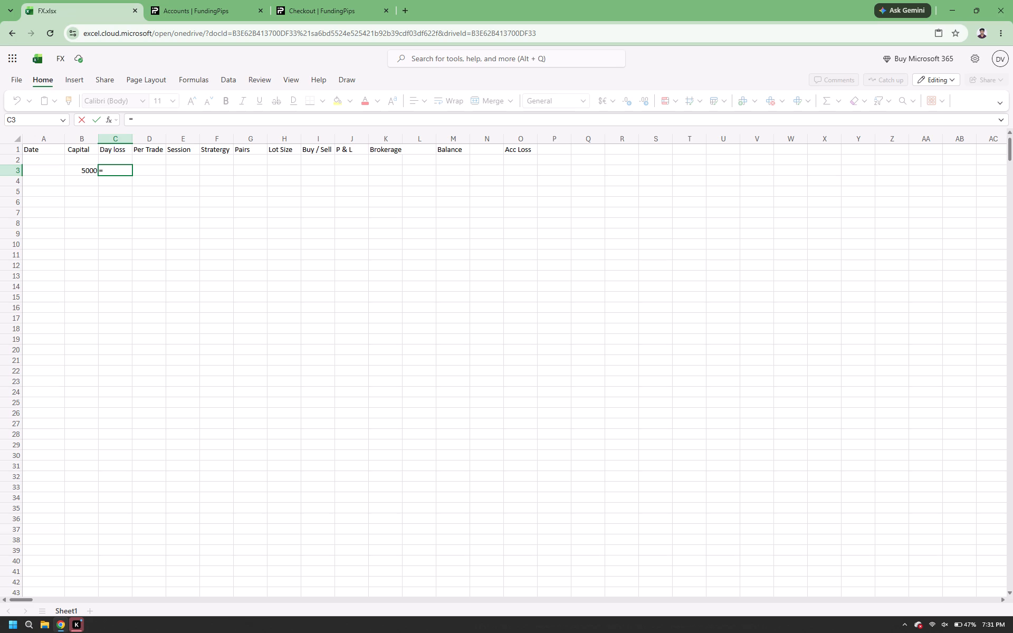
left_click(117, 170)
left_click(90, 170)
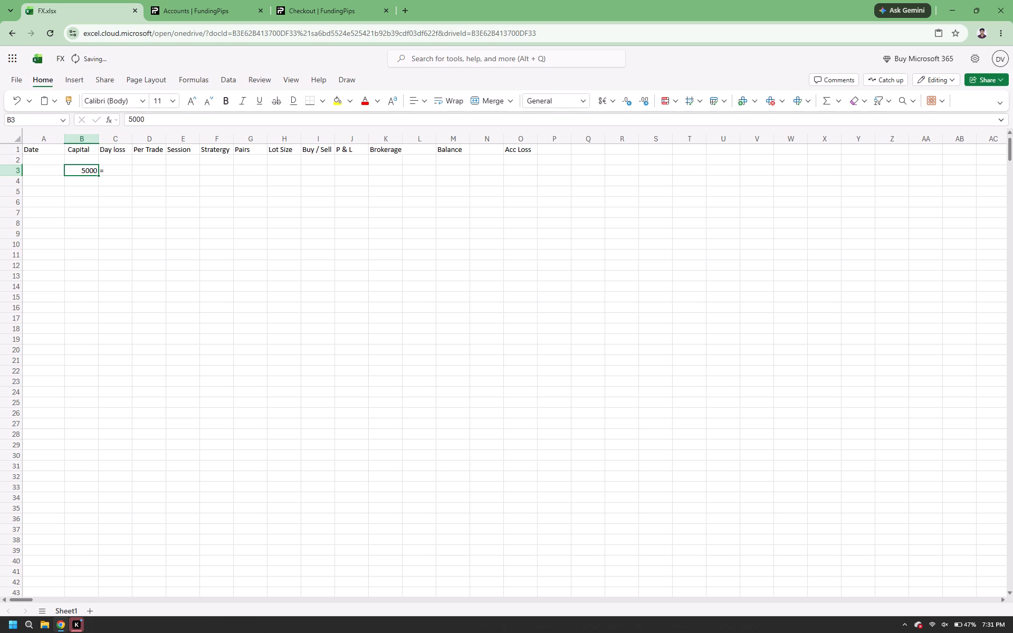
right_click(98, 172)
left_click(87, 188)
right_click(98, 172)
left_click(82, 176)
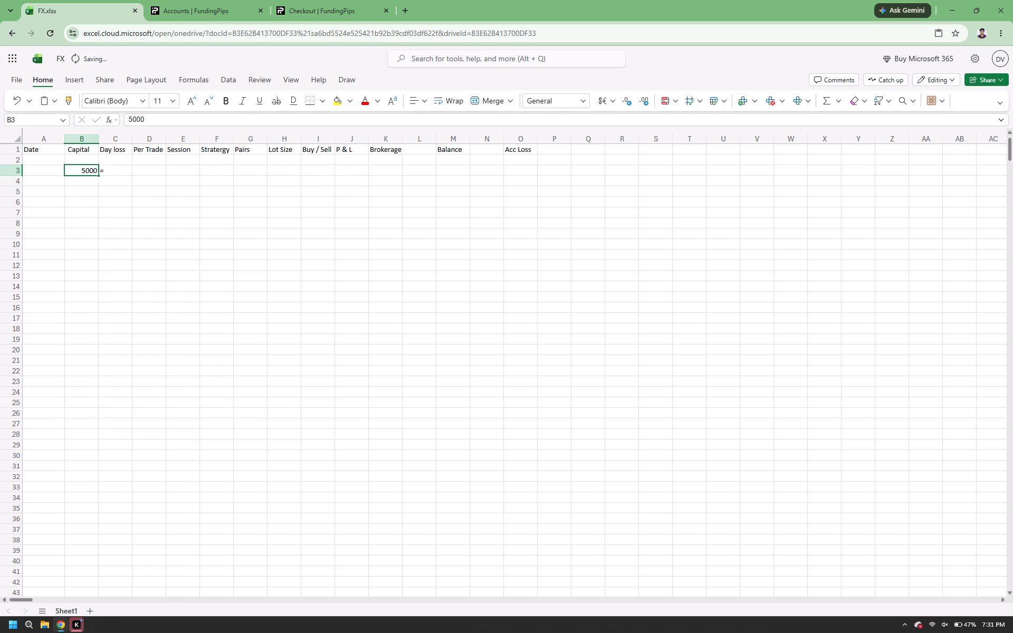
Enter the formula =B3*0.02 in cell C3 of the Day loss column.
left_click(99, 170)
left_click(119, 173)
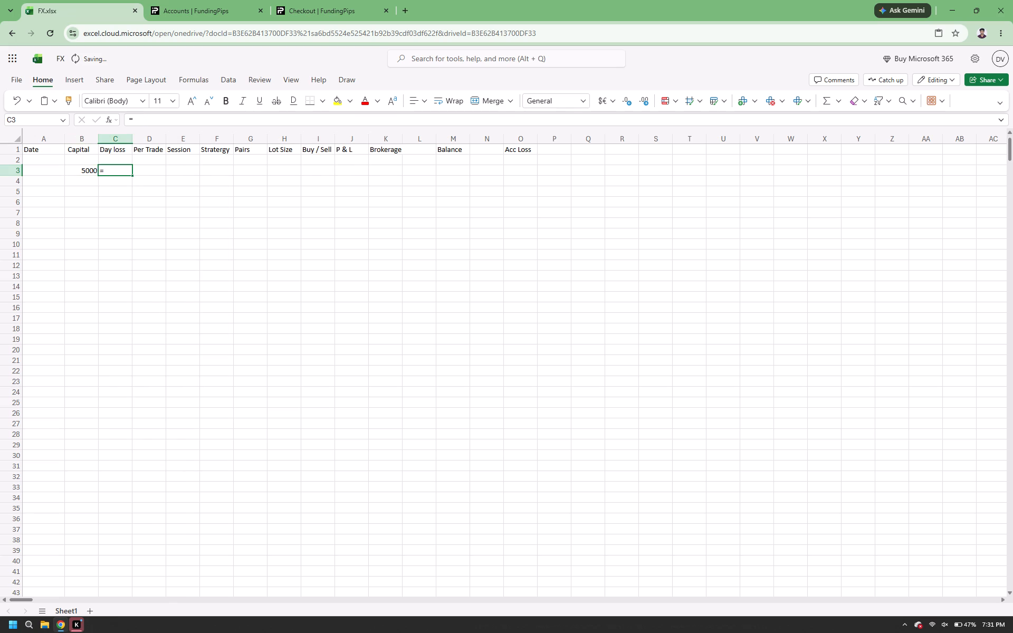
key("b")
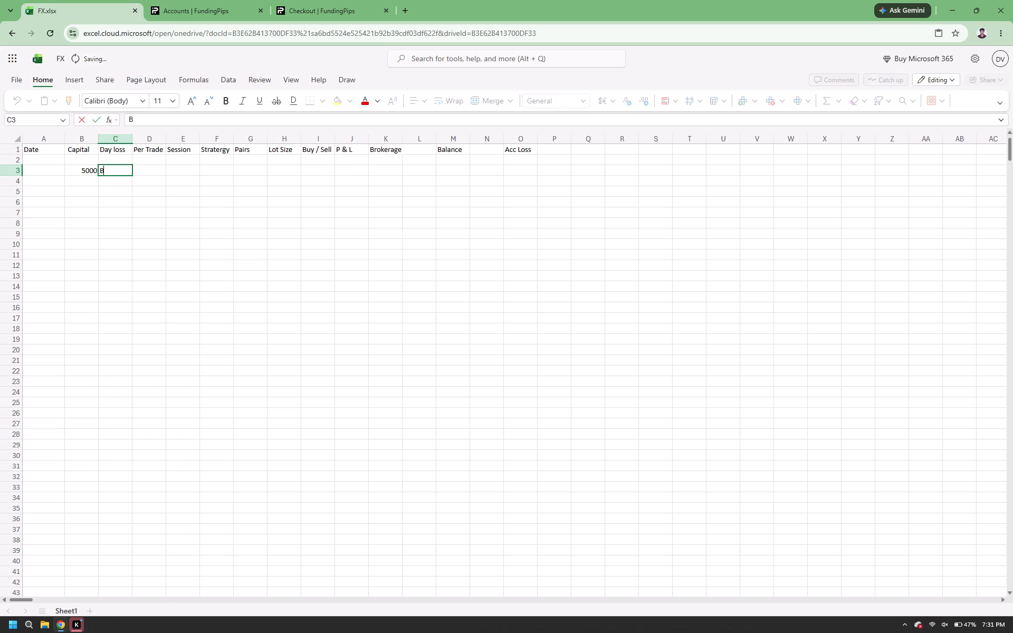
key("BackSpace")
key("equal")
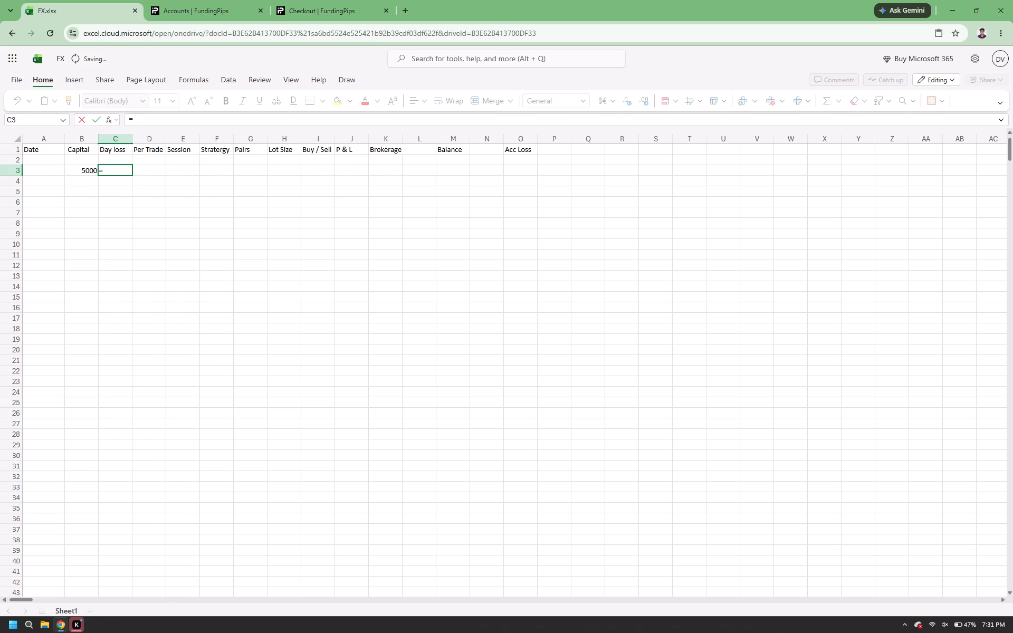
key("b")
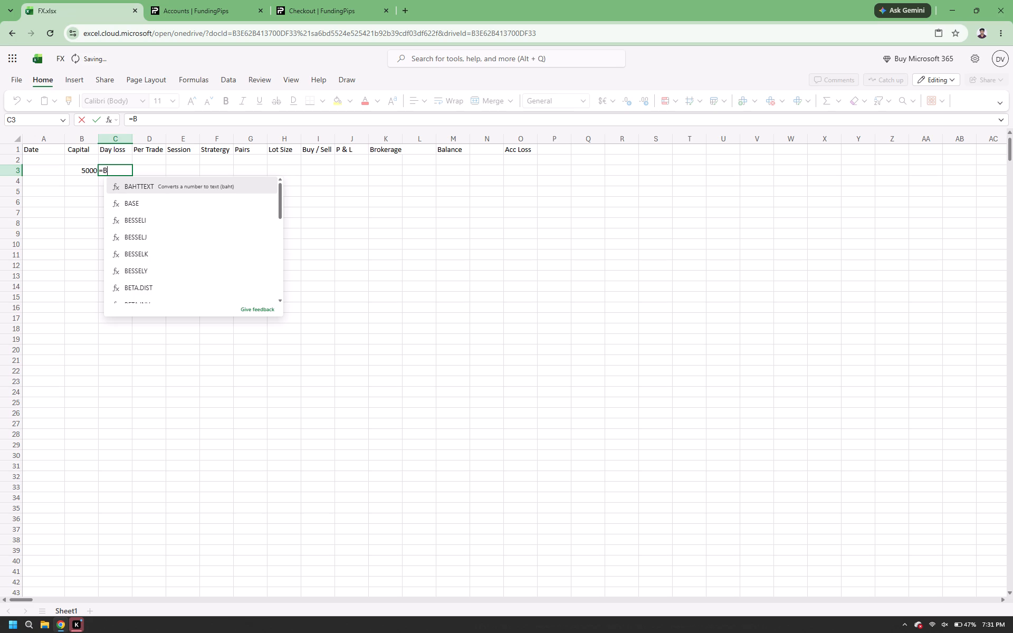
key("3")
key("shift+asterisk")
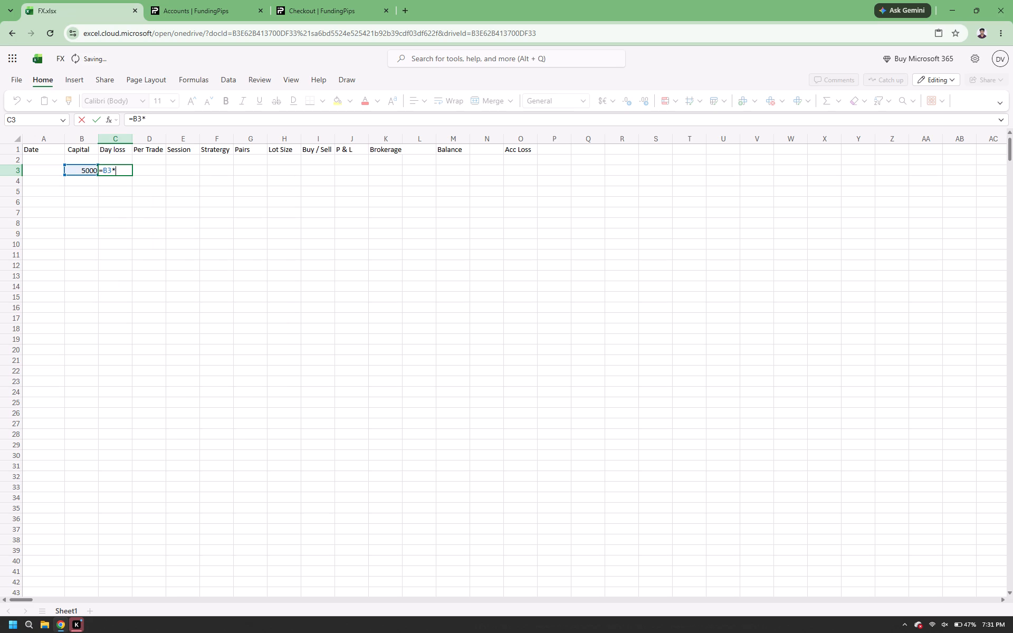
type("0.")
key("0")
key("2")
key("Return")
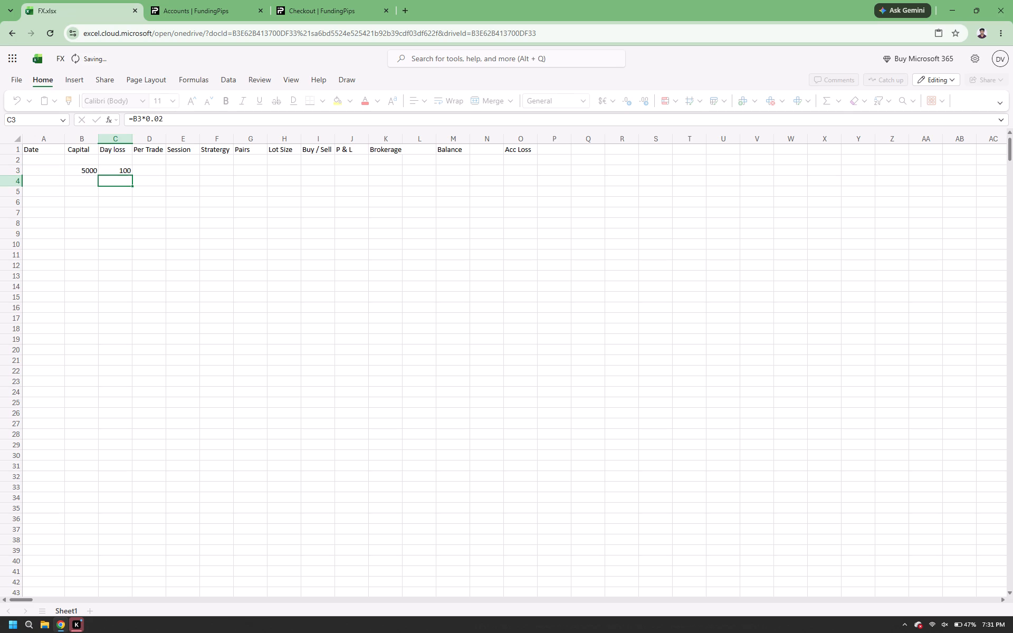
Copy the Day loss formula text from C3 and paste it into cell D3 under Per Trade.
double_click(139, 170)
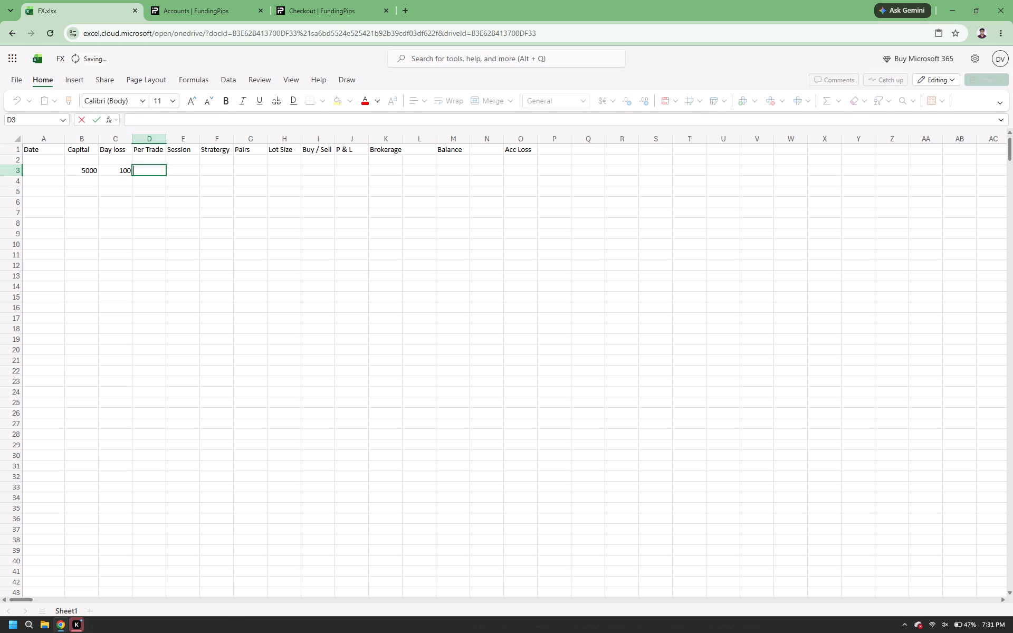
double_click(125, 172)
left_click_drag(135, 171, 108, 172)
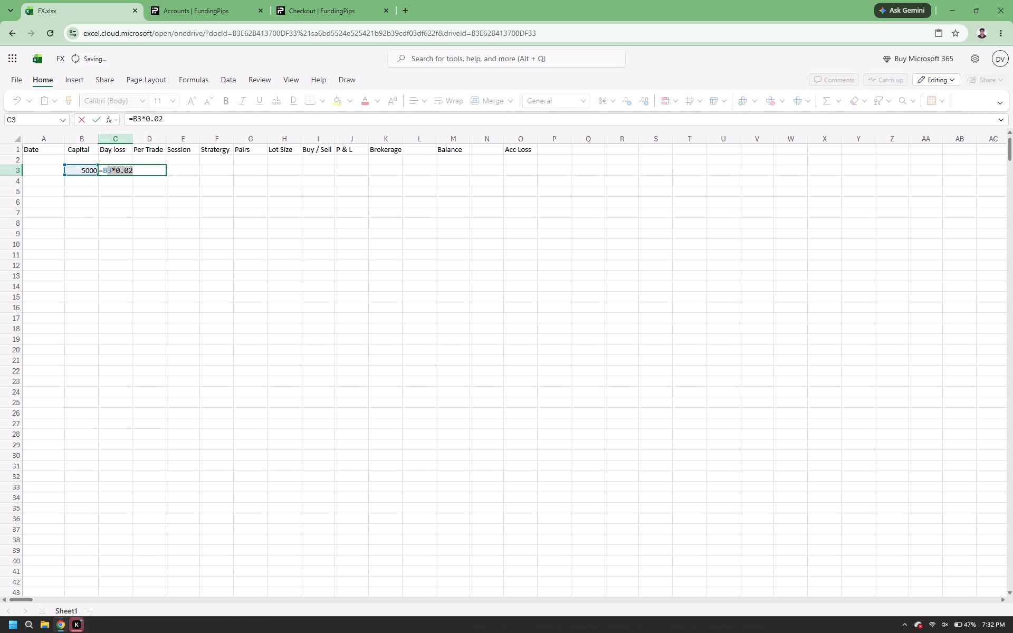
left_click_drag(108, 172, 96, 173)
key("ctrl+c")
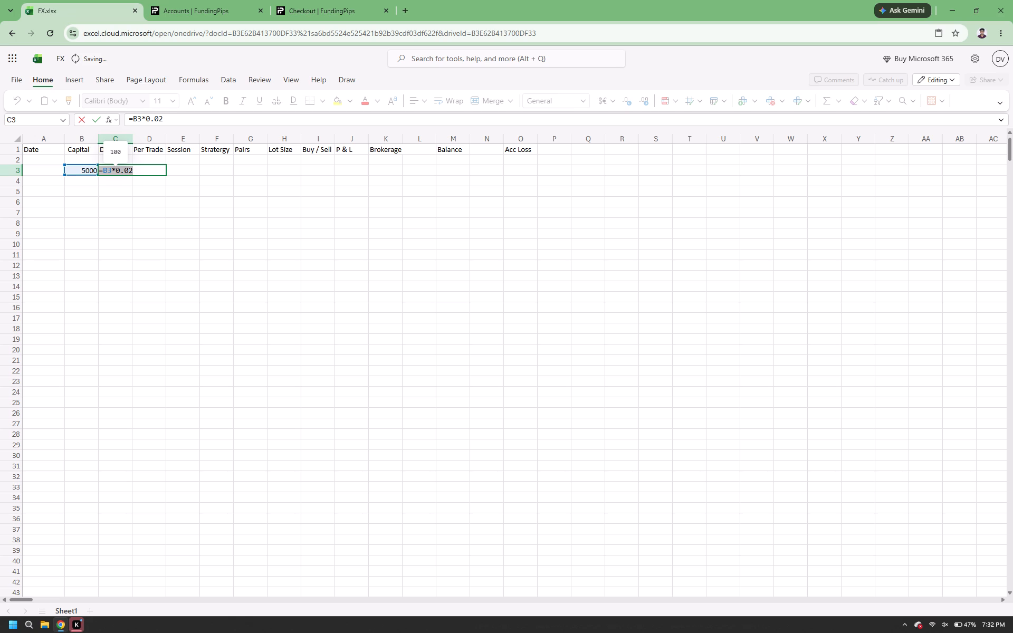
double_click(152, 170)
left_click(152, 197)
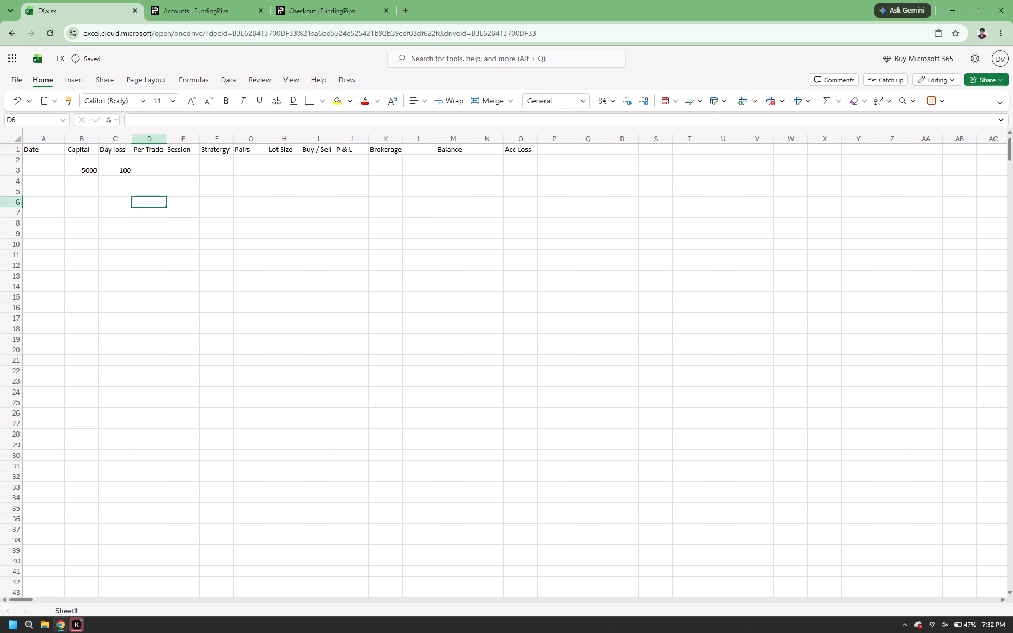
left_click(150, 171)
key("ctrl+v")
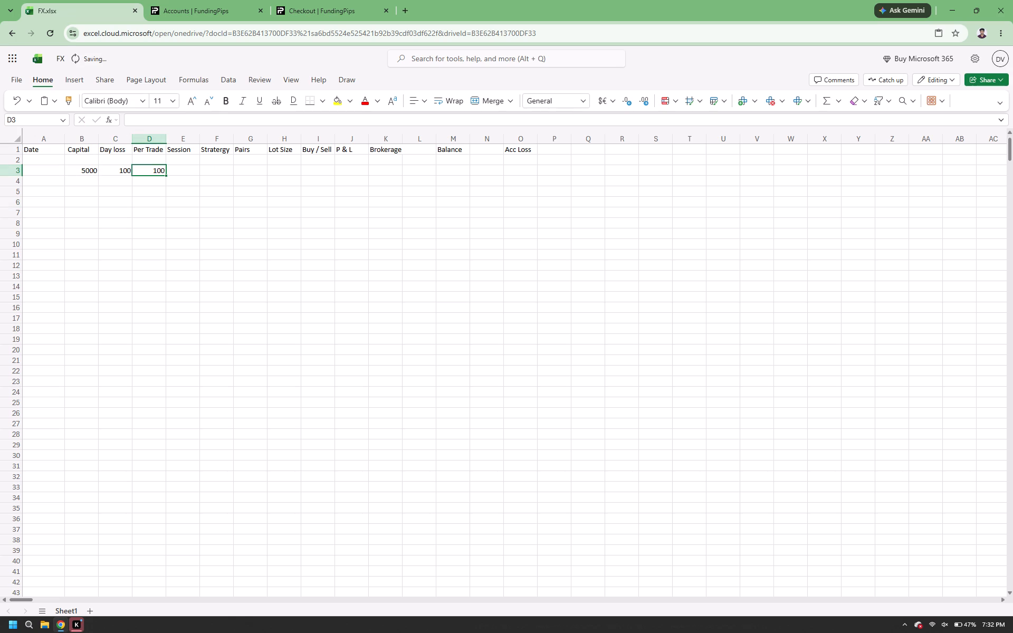
Replace the content of cell D3 under Per Trade with the formula =B3.
triple_click(159, 171)
left_click(159, 171)
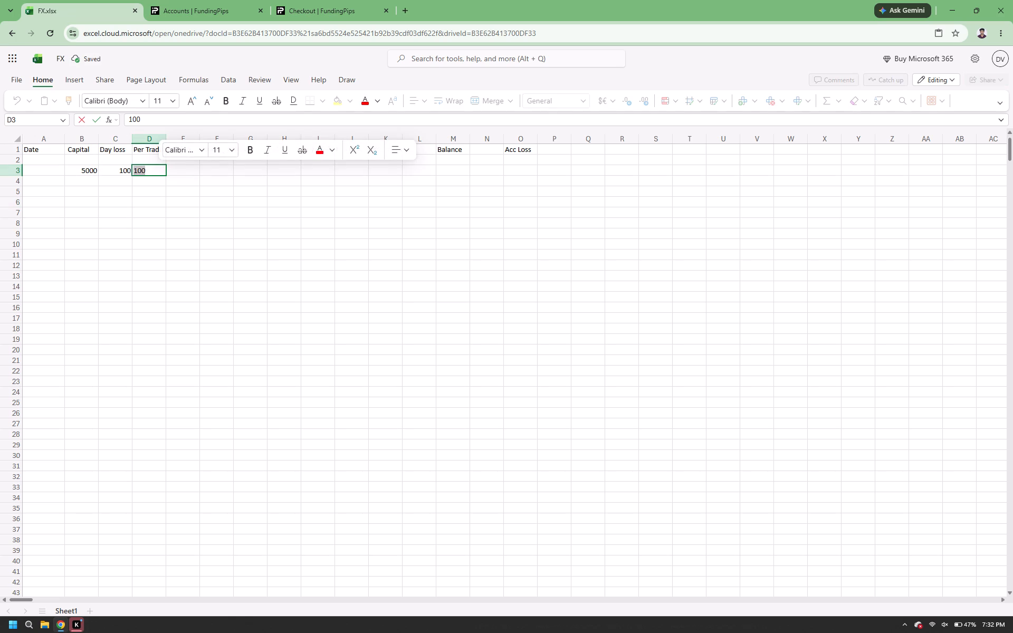
key("Delete")
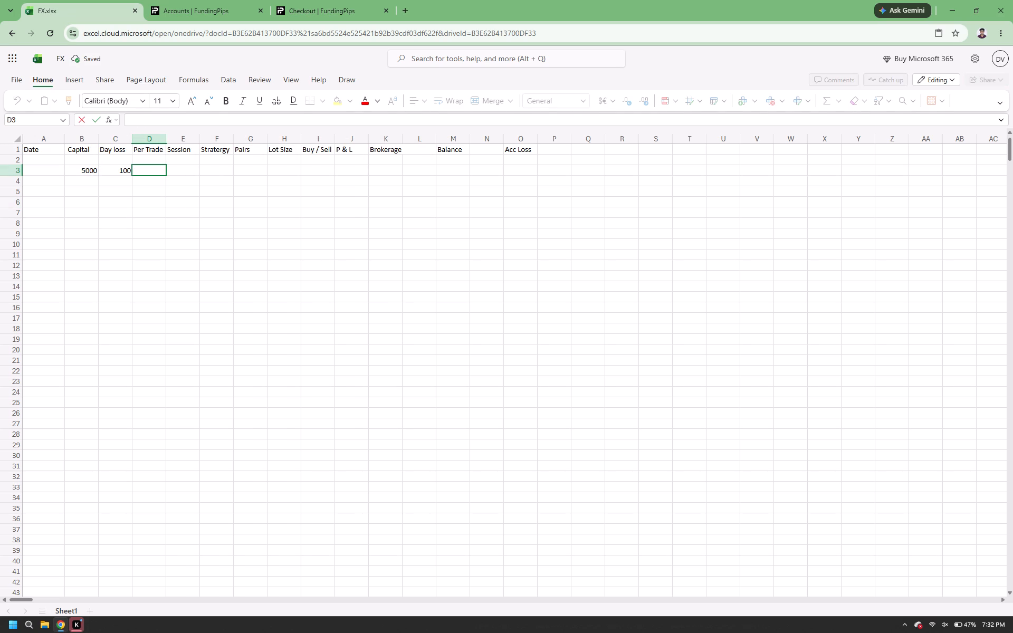
key("equal")
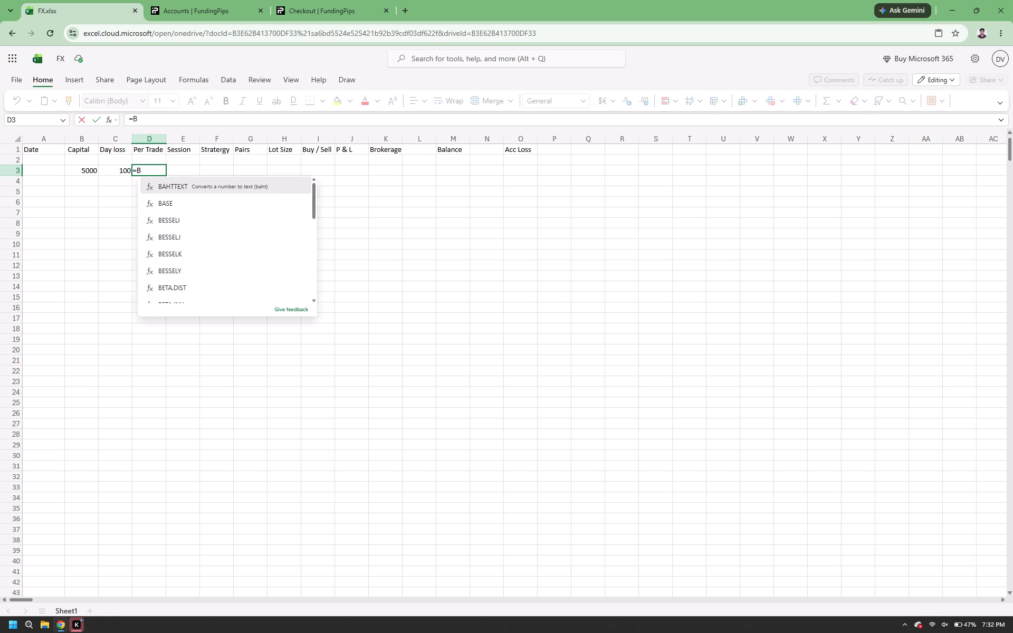
key("3")
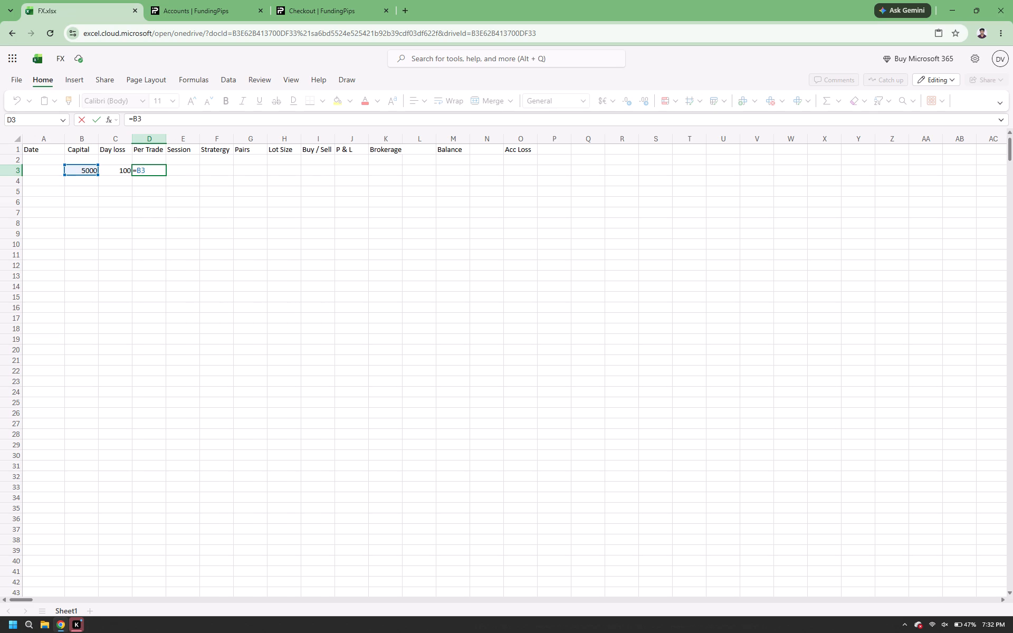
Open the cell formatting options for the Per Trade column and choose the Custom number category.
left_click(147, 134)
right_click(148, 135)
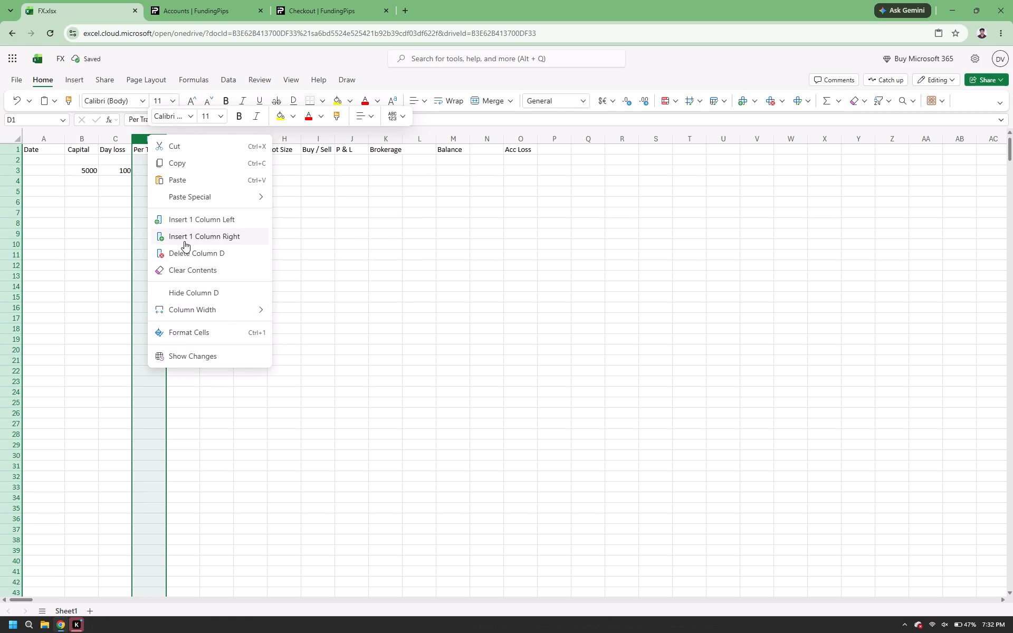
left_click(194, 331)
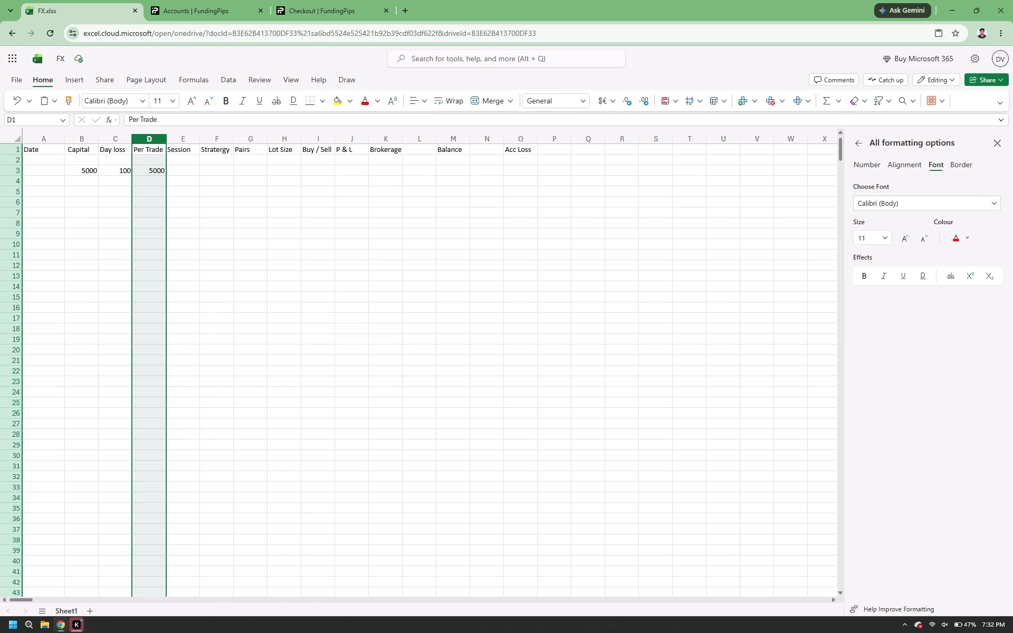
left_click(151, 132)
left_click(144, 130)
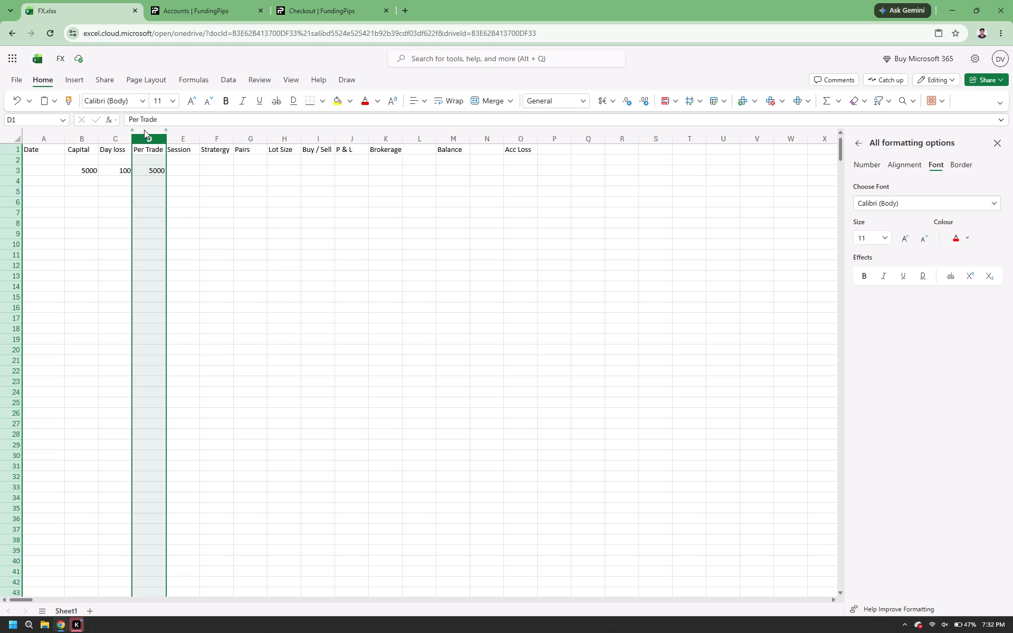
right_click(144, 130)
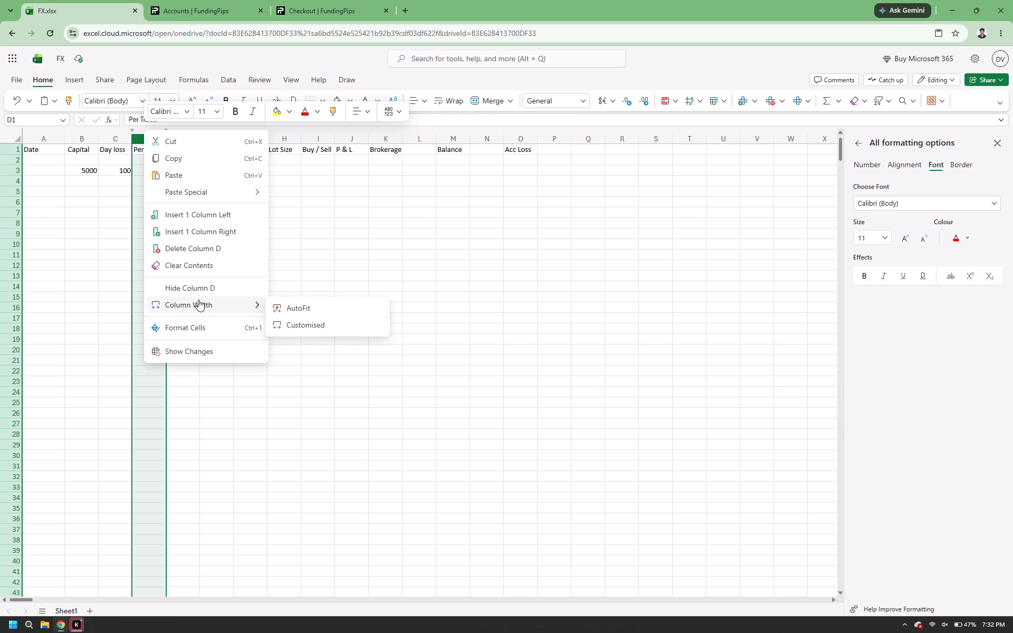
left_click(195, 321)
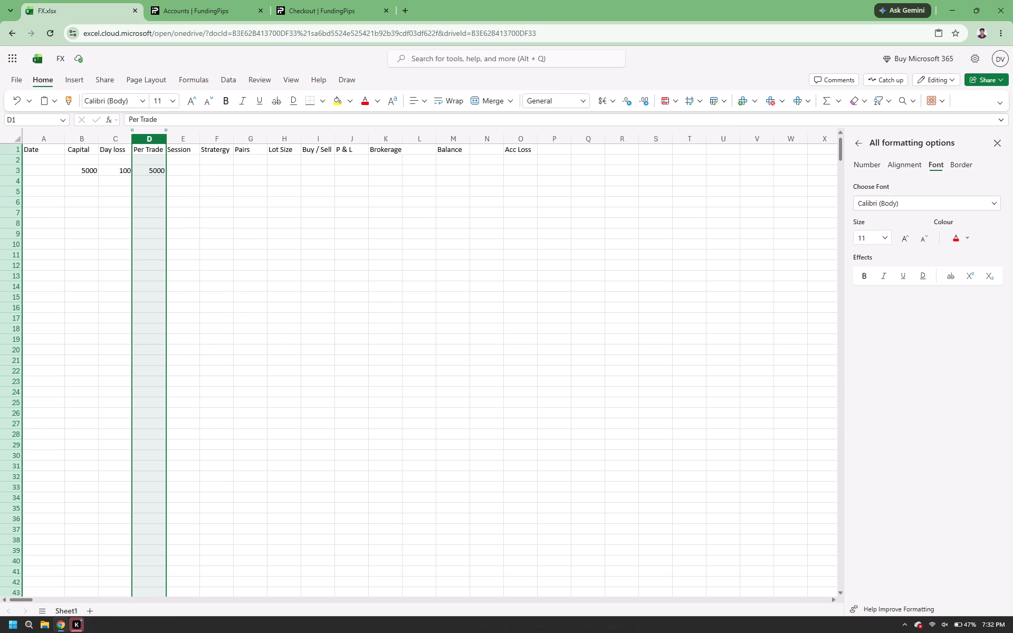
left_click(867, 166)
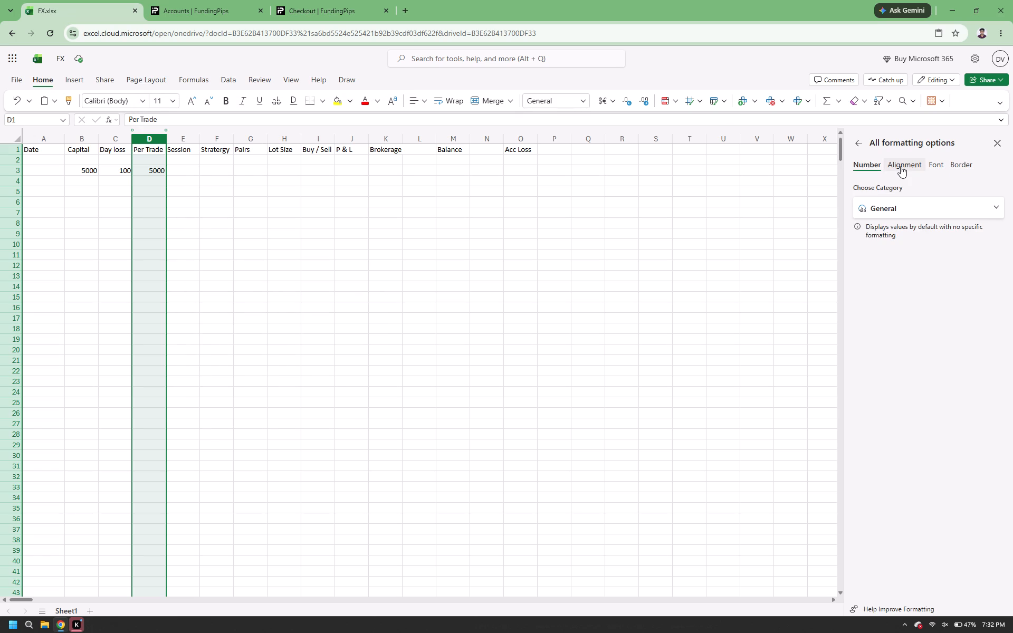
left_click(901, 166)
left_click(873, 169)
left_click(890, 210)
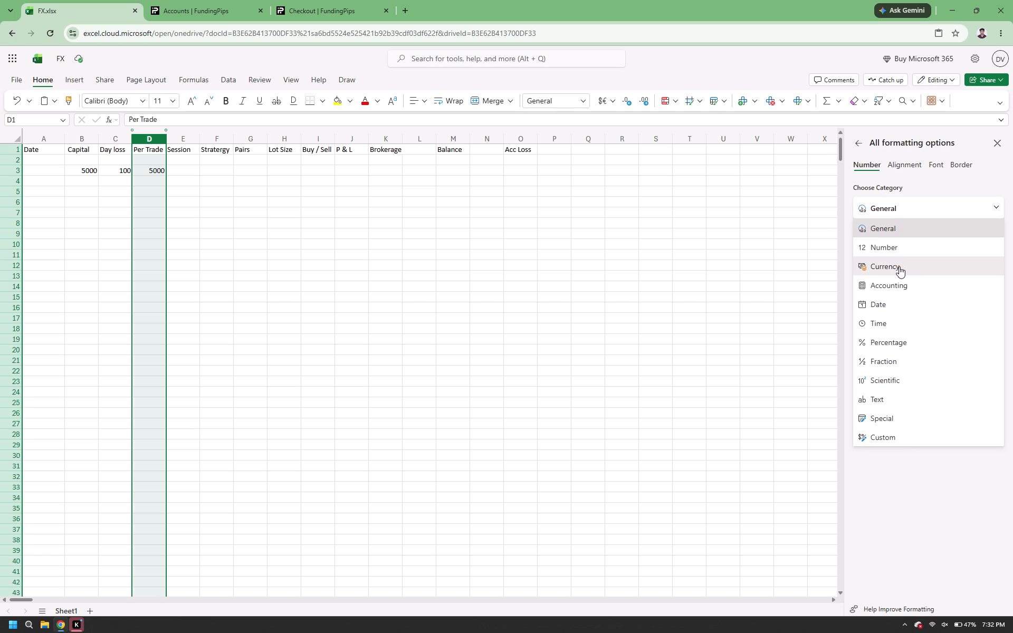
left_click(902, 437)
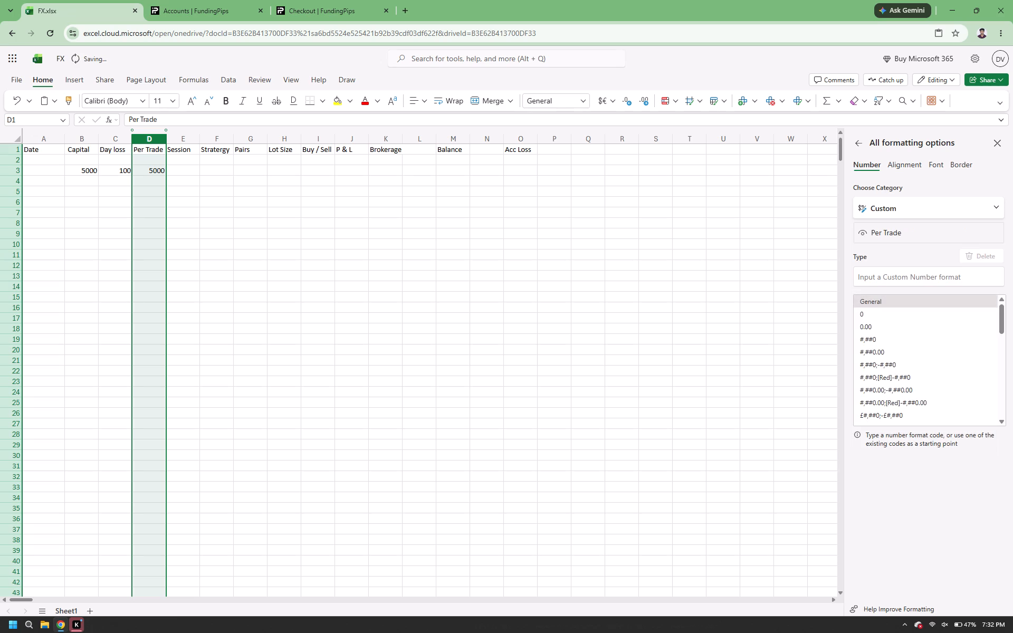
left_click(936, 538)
Extend the Per Trade formula in cell D3 to =B3*0.1.
double_click(150, 175)
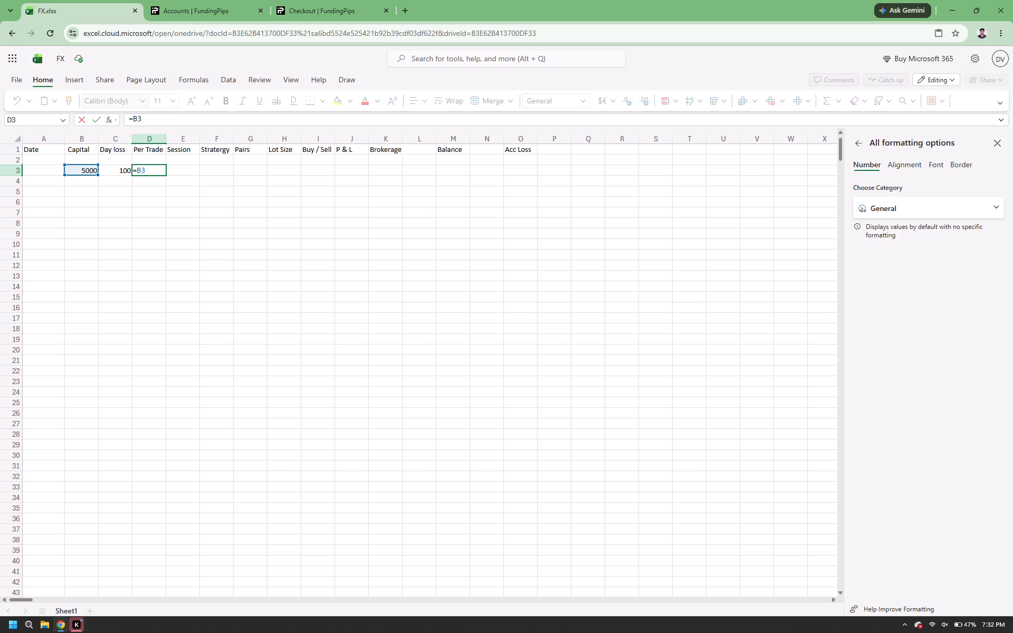
key("ctrl+8")
key("shift+asterisk")
key("0")
key("period")
key("1")
key("Return")
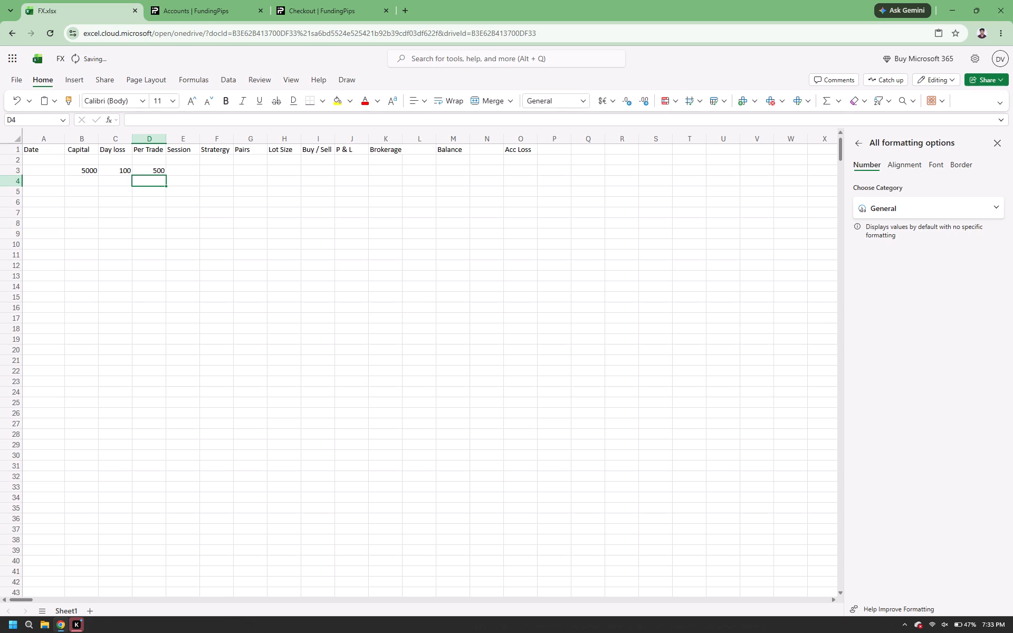
Correct the Per Trade formula in cell D3 to =B3*0.01.
double_click(162, 172)
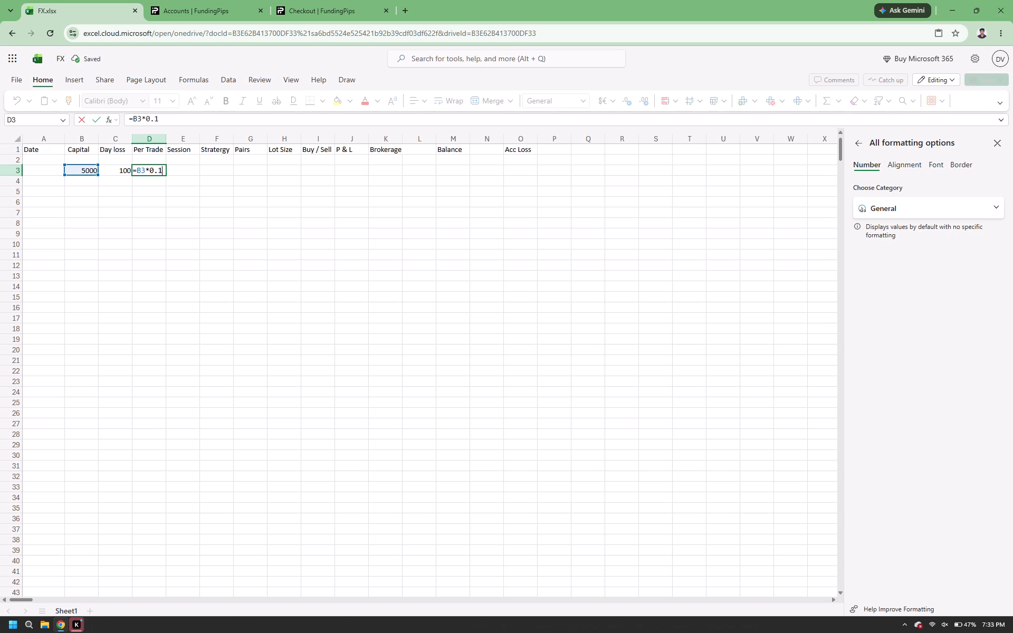
key("BackSpace")
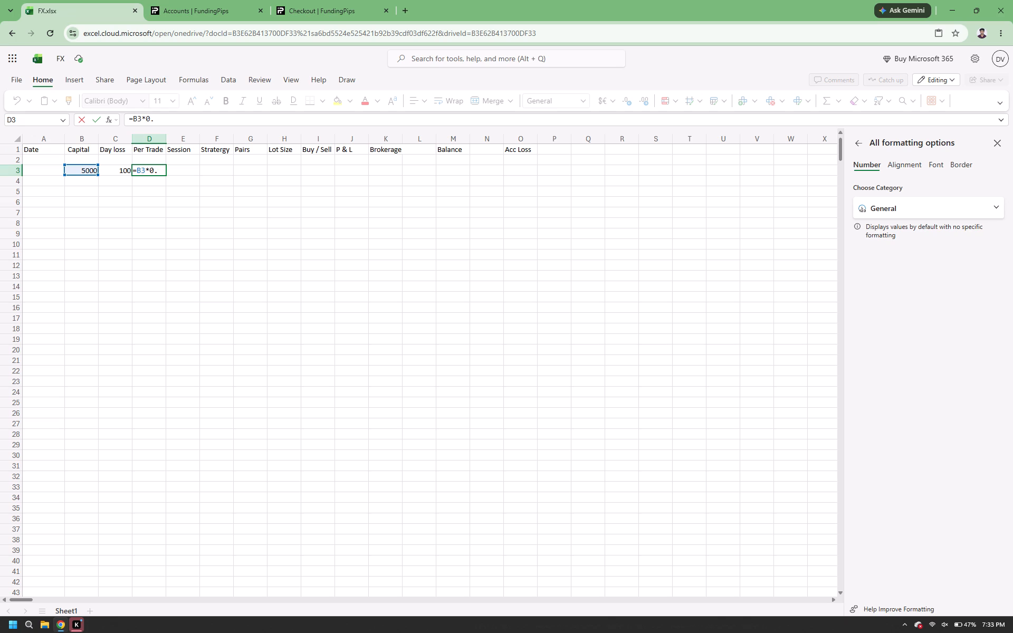
key("0")
key("1")
key("Return")
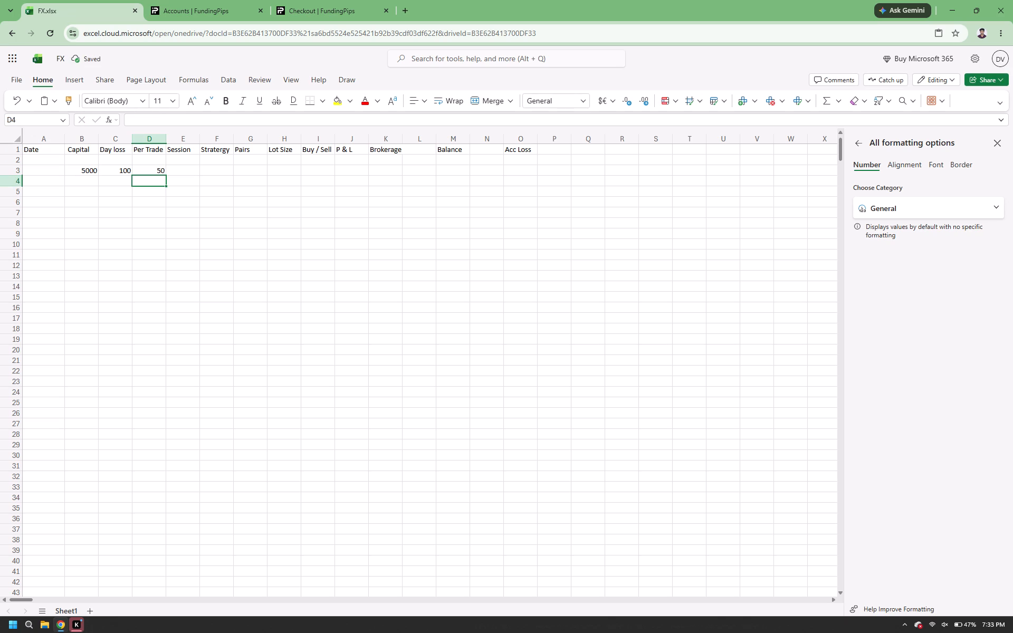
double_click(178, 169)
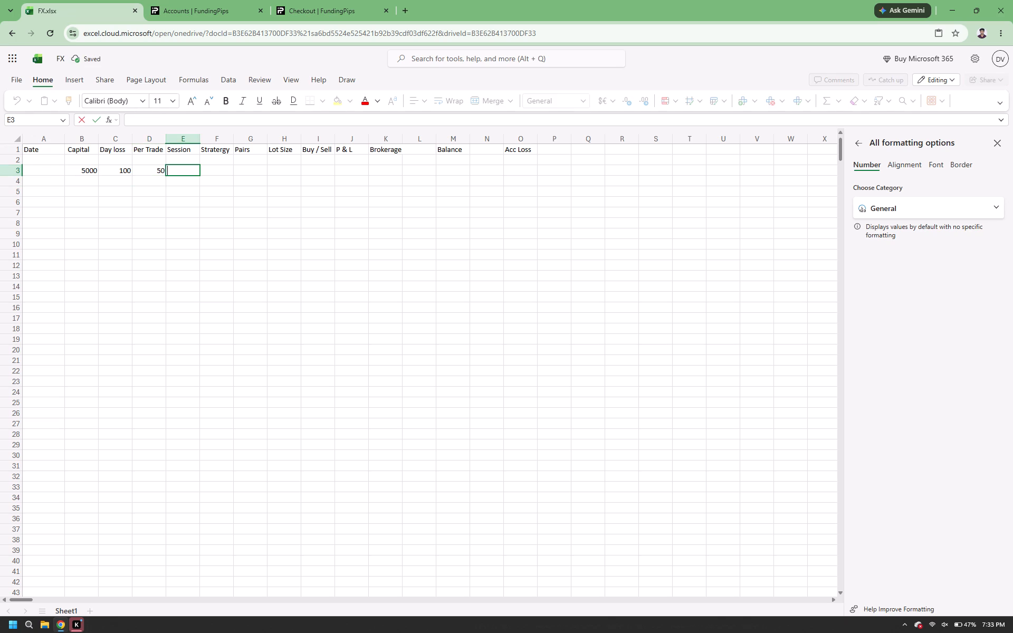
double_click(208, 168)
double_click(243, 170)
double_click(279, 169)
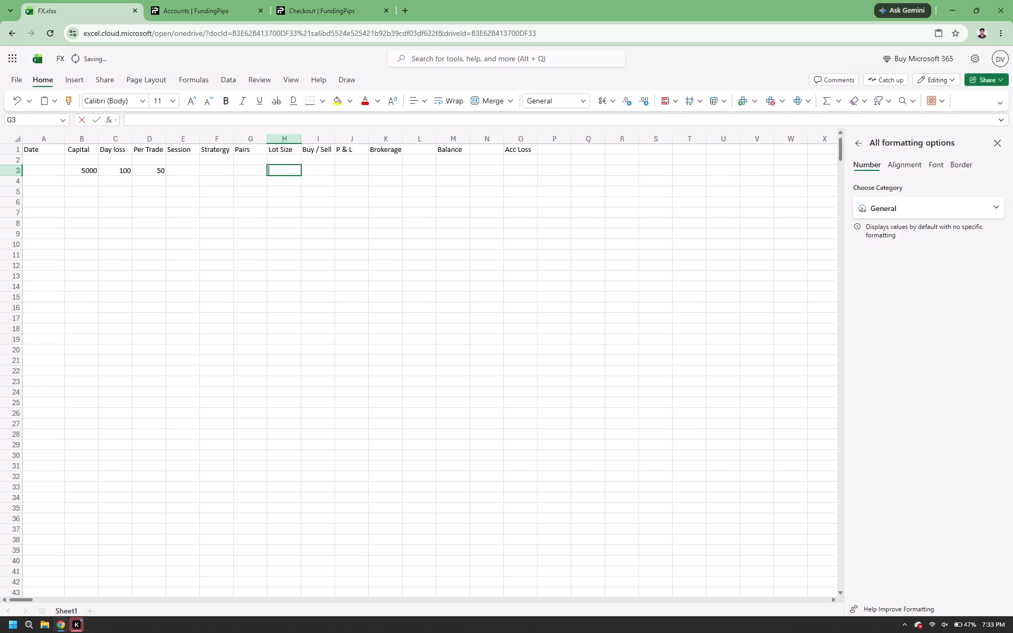
Enter Buy in cell I3 and Sell in cell I4 of the Buy / Sell column.
double_click(330, 170)
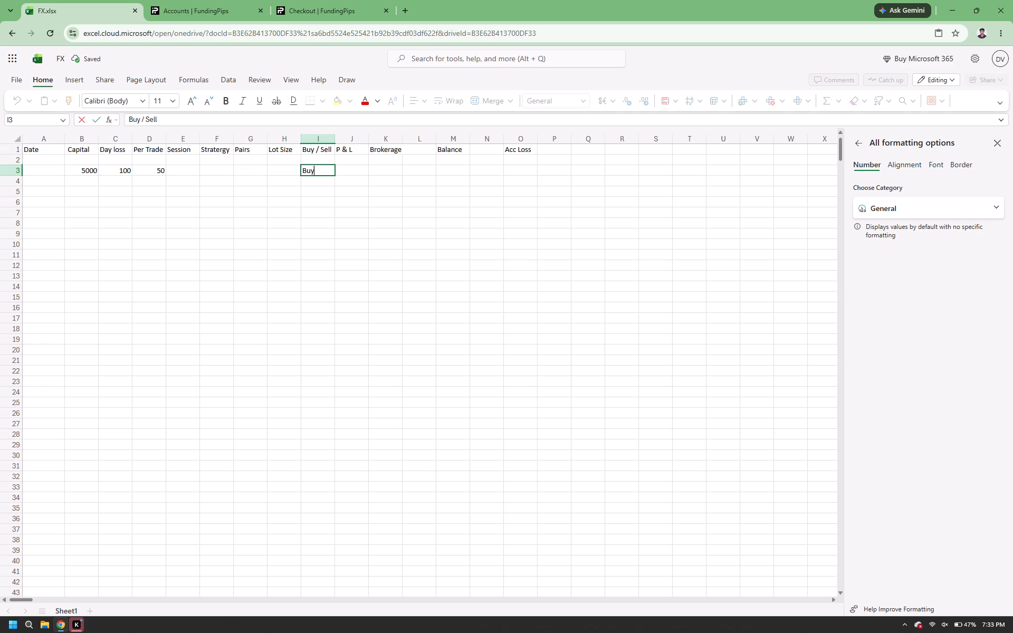
key("Return")
double_click(330, 172)
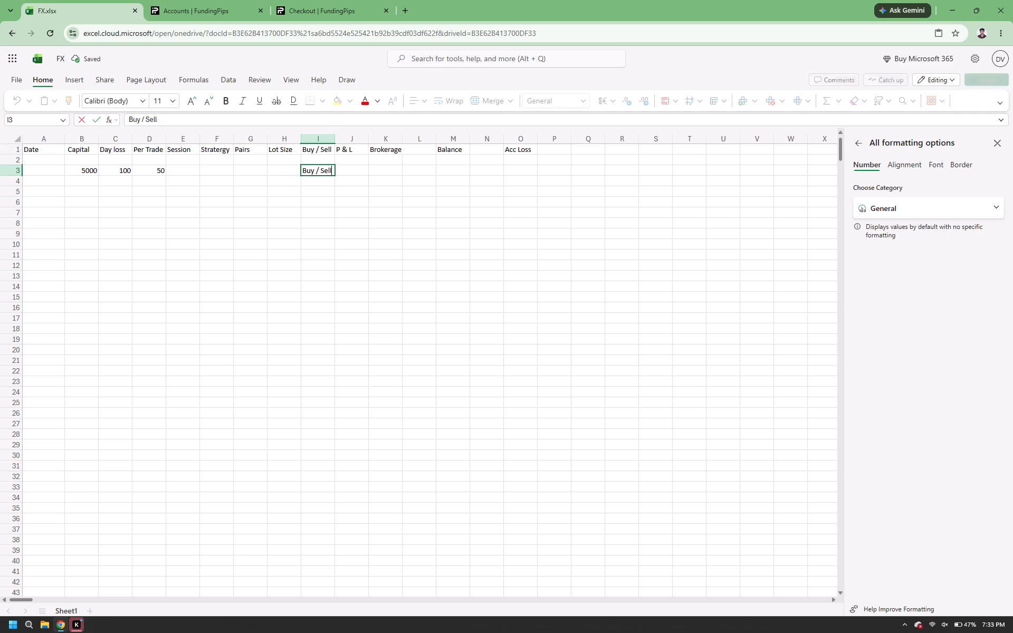
key("BackSpace")
key("BackSpace")
key("BackSpace")
key("BackSpace")
key("BackSpace")
key("BackSpace")
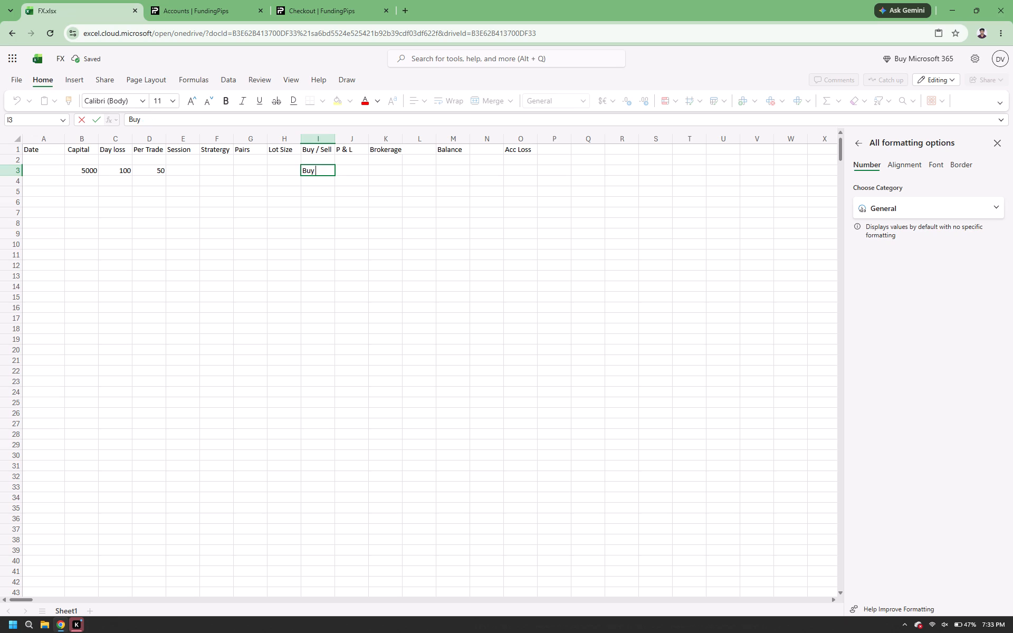
key("Return")
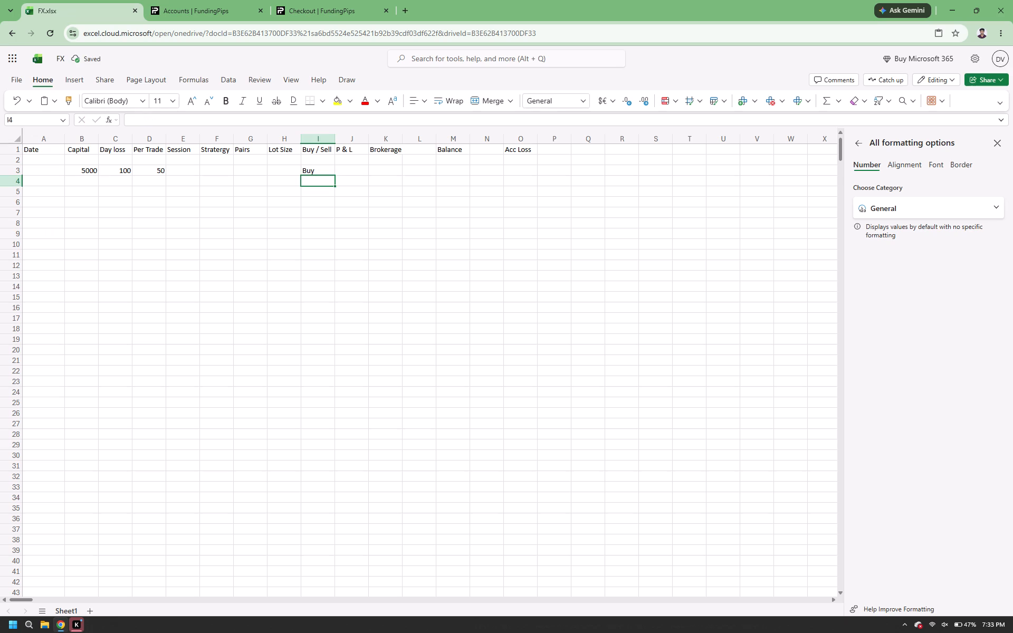
type("ell")
key("Return")
Change the font colour of the Buy text in cell I3 to the standard light blue.
double_click(324, 169)
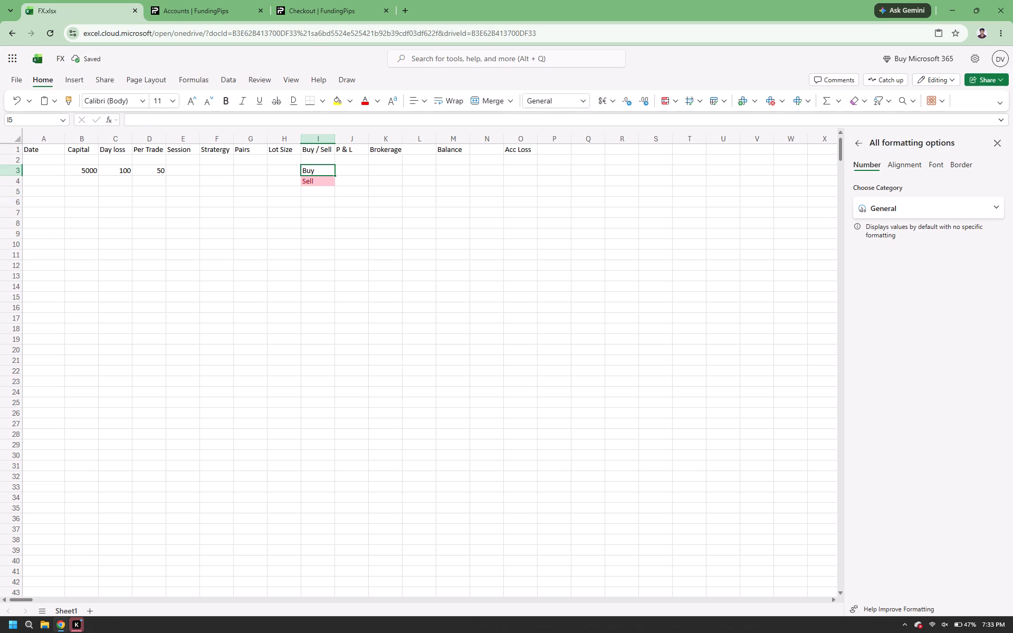
left_click_drag(319, 170, 301, 172)
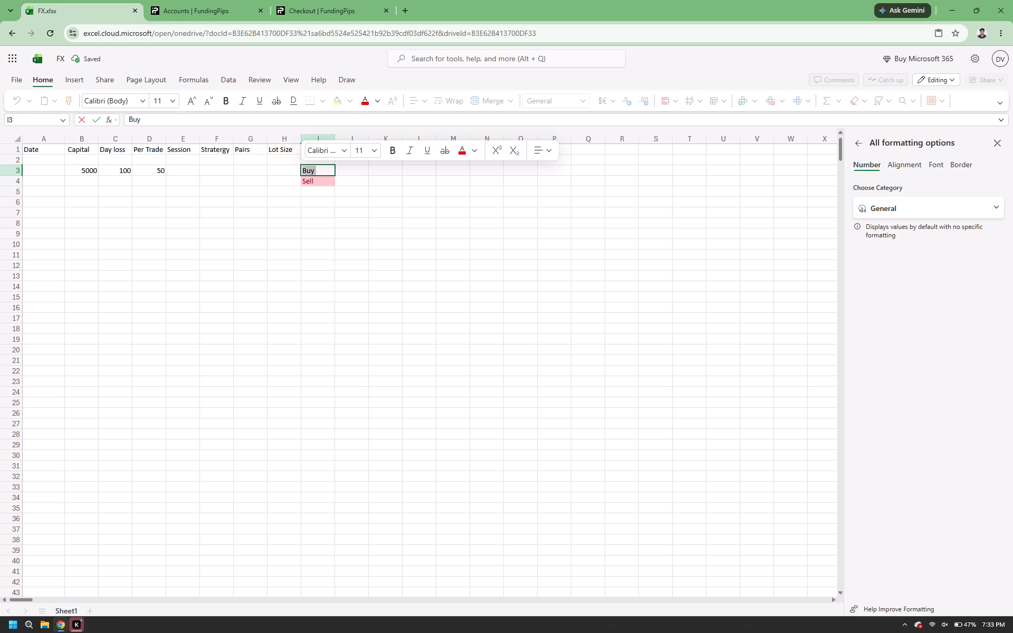
left_click(474, 150)
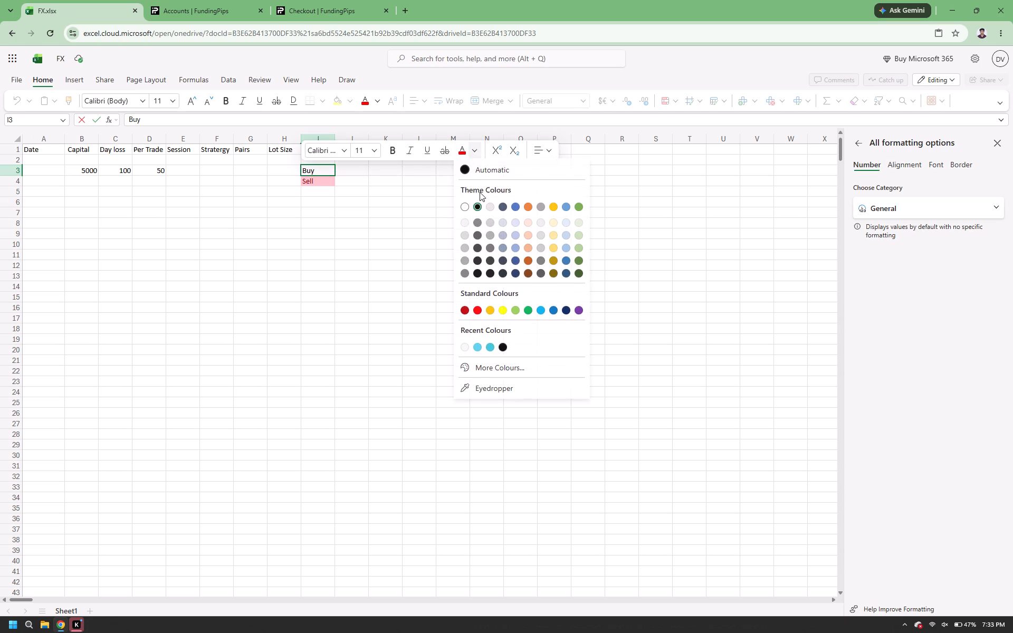
left_click(540, 309)
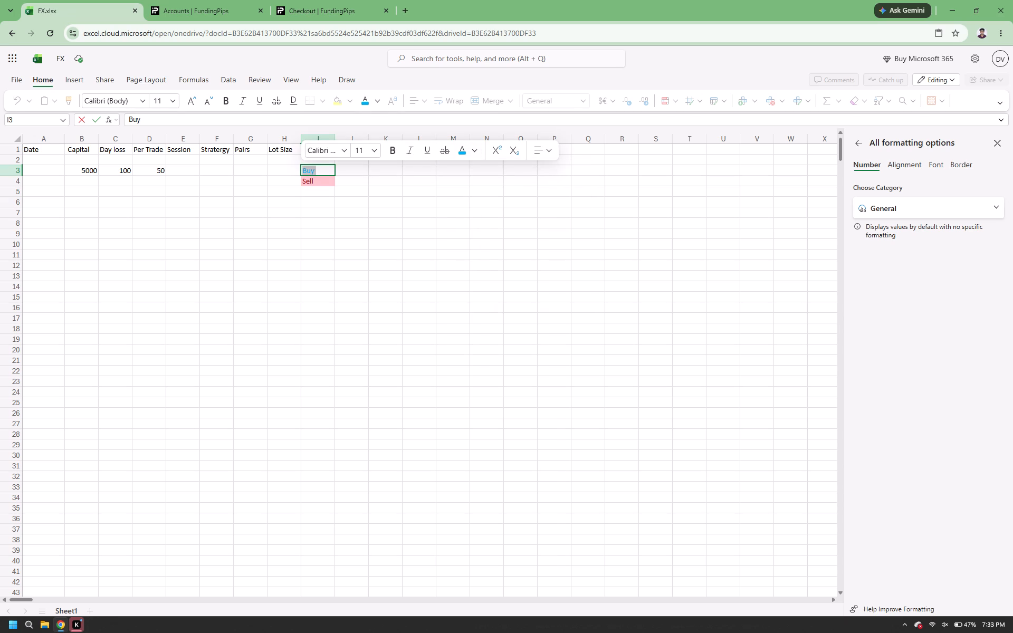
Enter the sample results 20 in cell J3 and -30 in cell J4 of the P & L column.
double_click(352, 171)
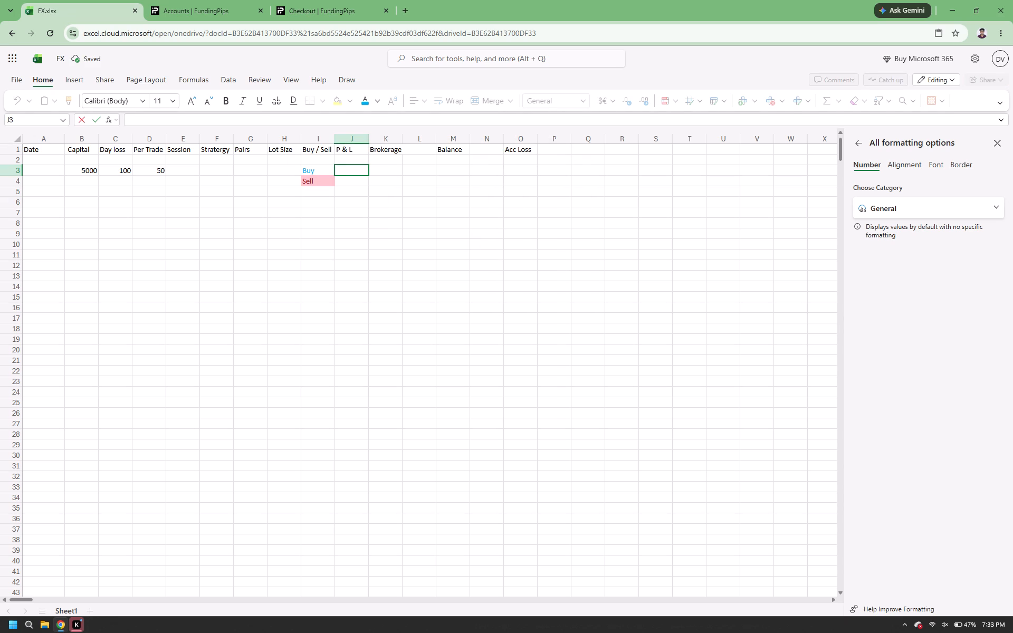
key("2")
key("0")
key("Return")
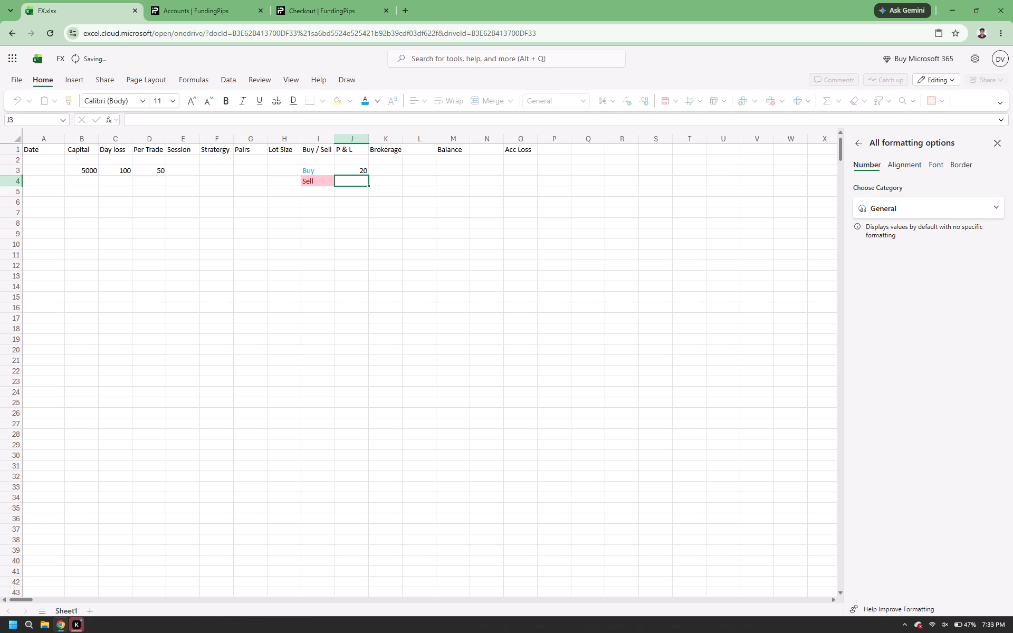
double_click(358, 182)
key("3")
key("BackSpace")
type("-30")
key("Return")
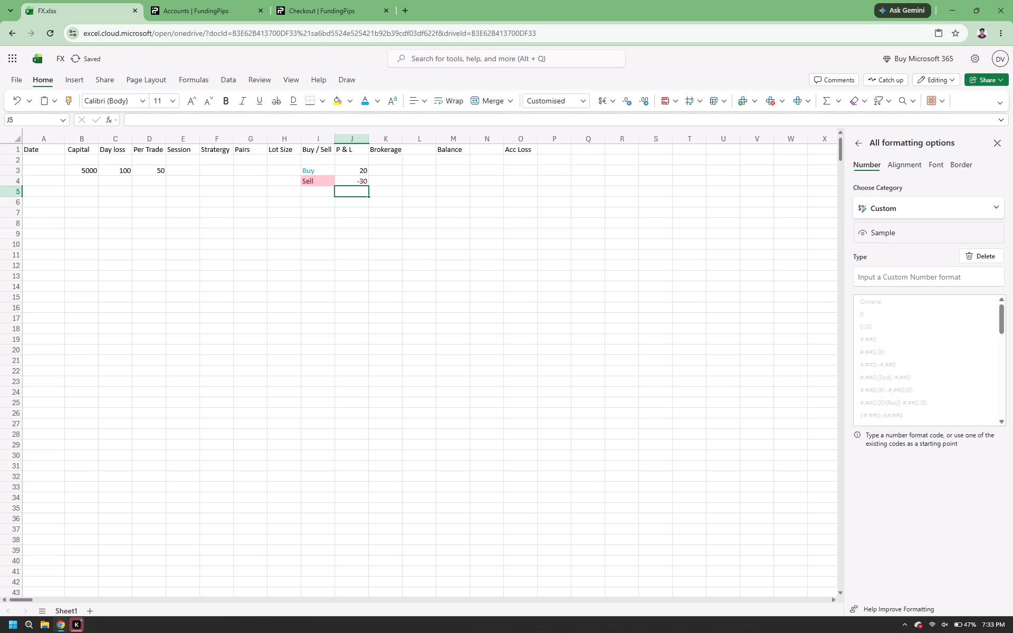
Close the cell formatting options pane.
double_click(357, 172)
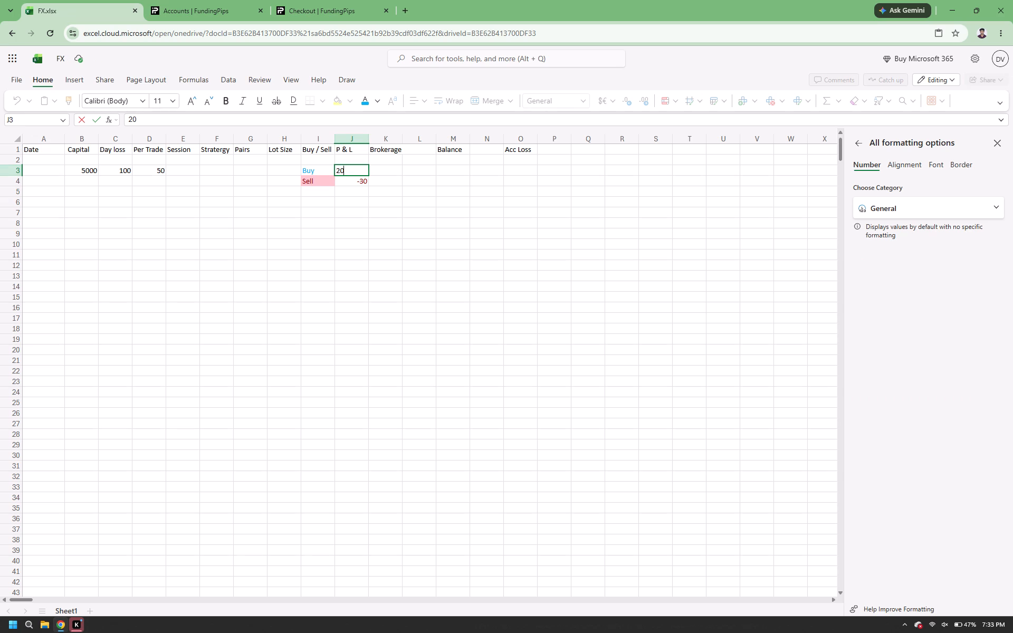
left_click(1000, 146)
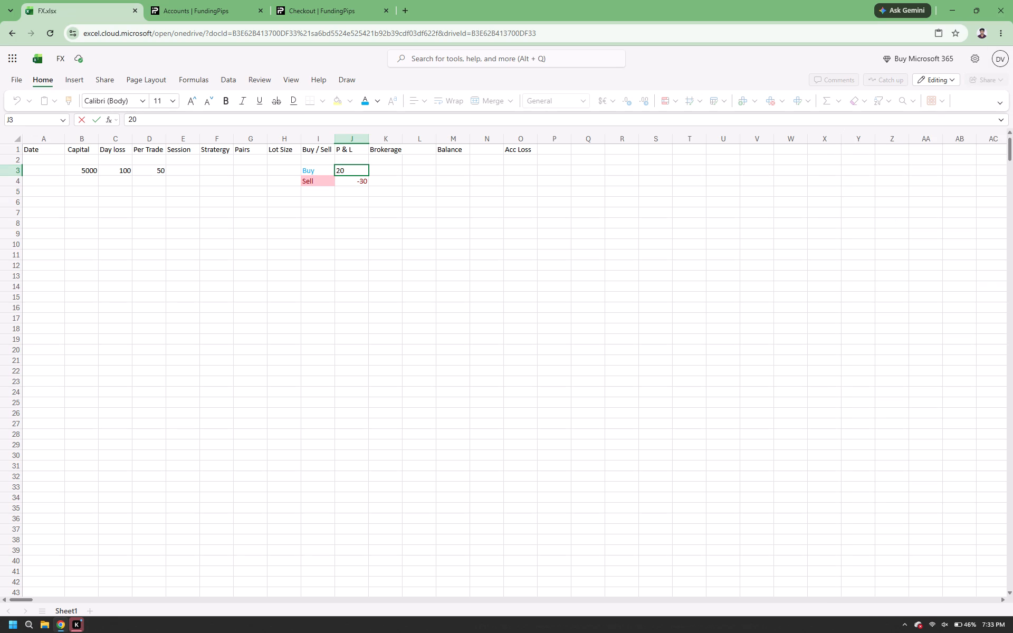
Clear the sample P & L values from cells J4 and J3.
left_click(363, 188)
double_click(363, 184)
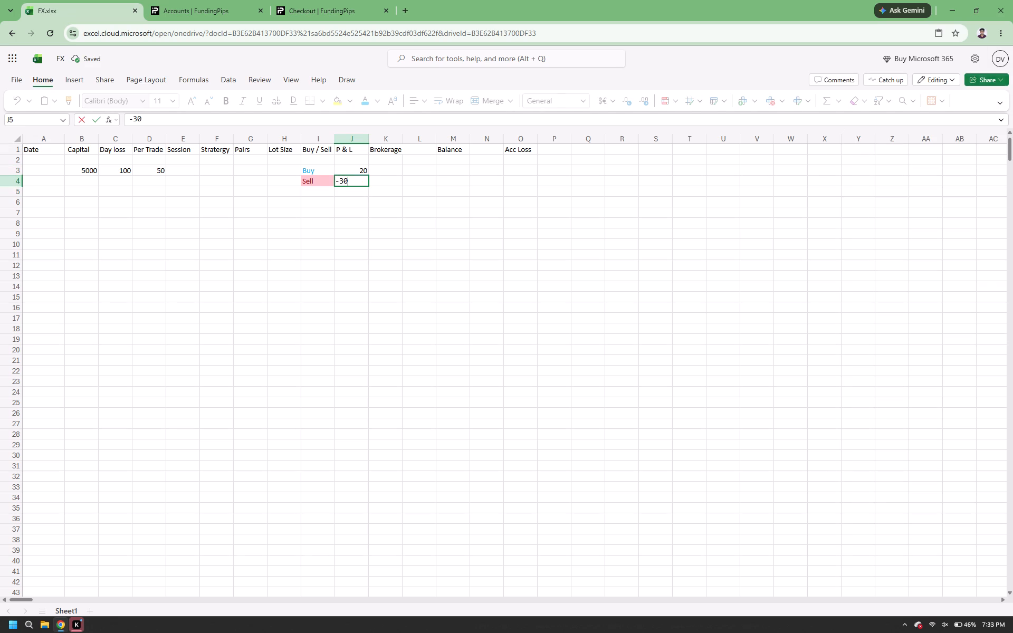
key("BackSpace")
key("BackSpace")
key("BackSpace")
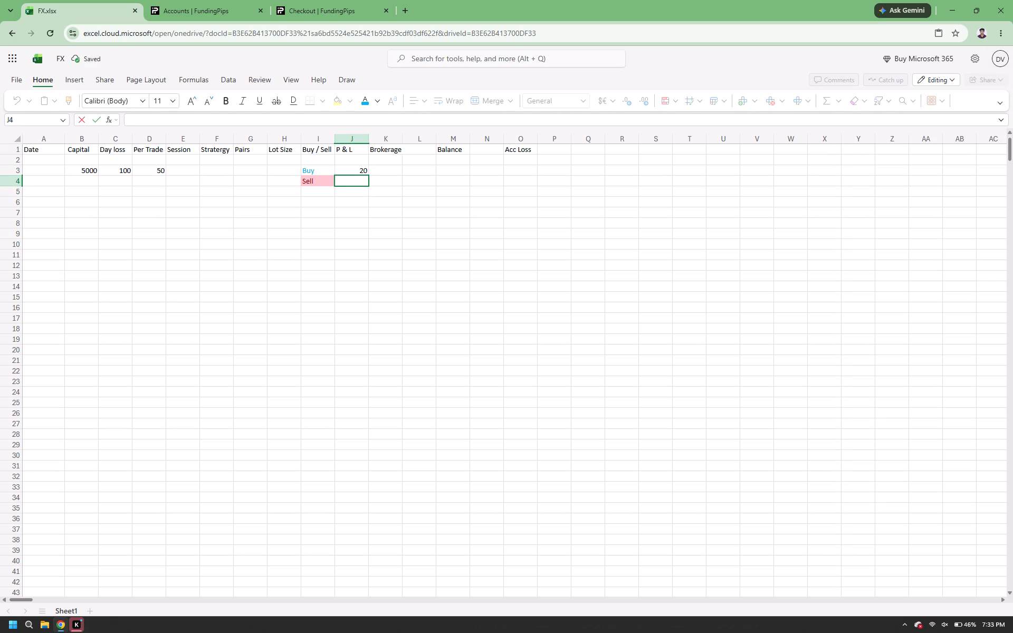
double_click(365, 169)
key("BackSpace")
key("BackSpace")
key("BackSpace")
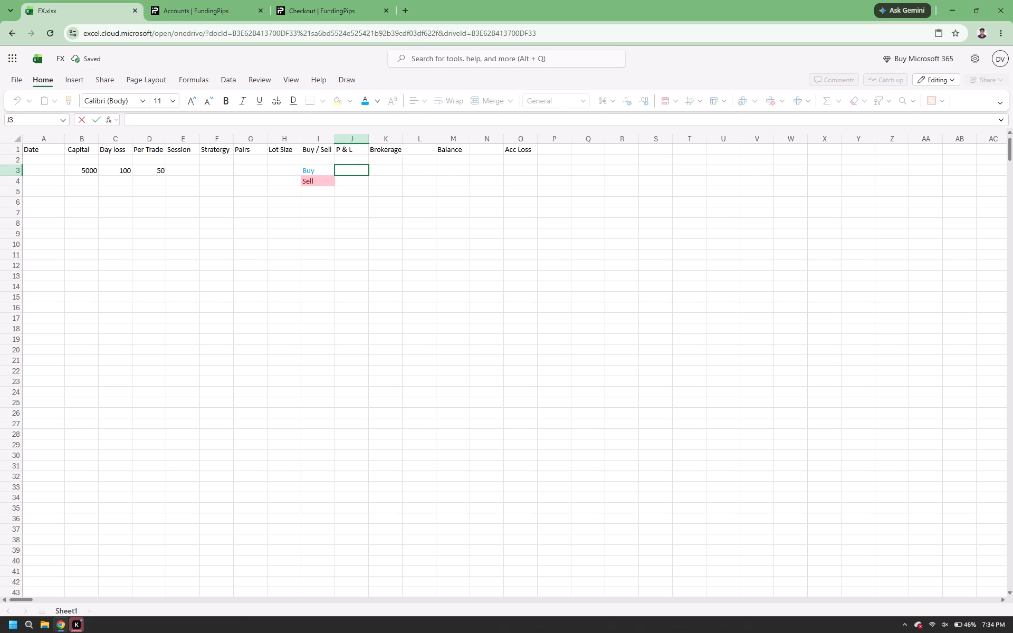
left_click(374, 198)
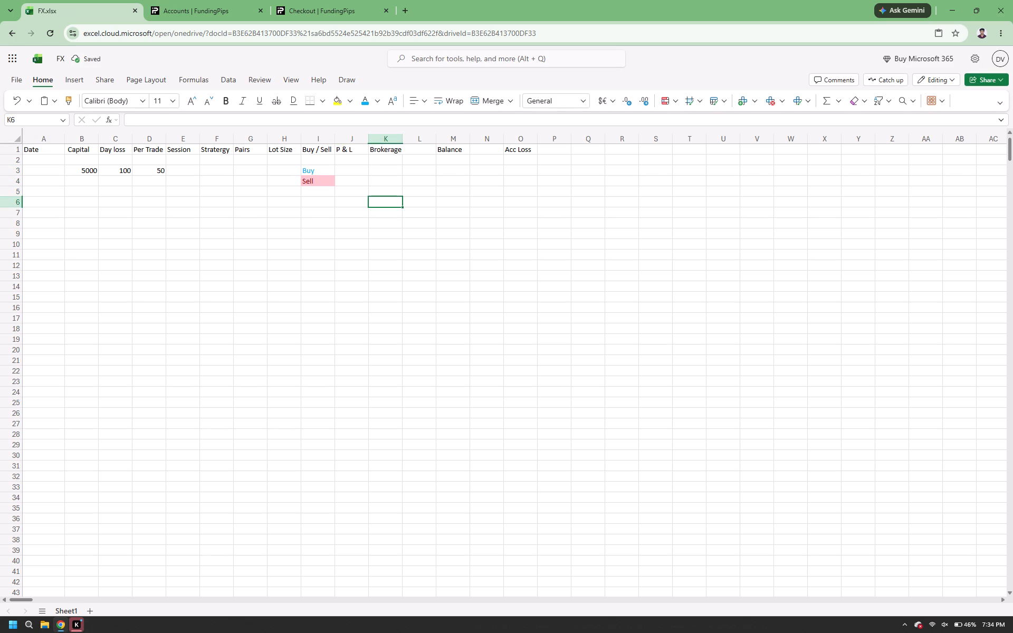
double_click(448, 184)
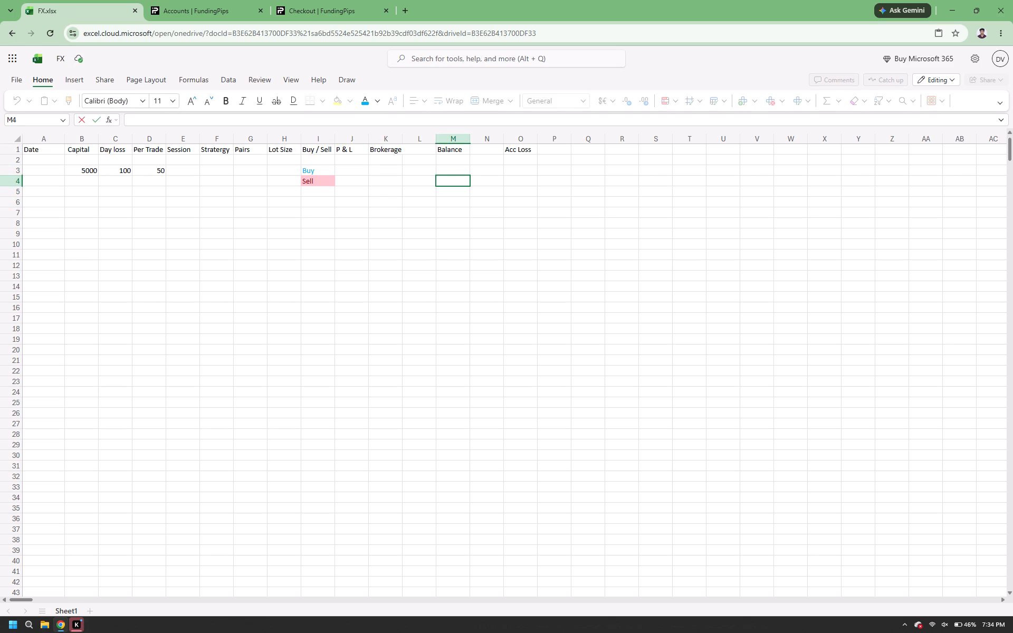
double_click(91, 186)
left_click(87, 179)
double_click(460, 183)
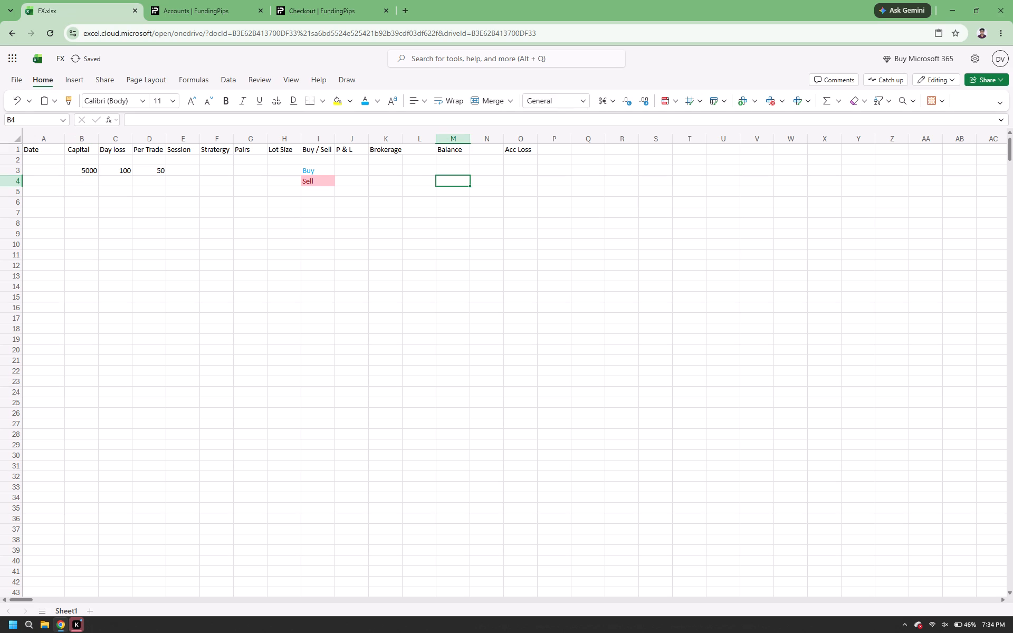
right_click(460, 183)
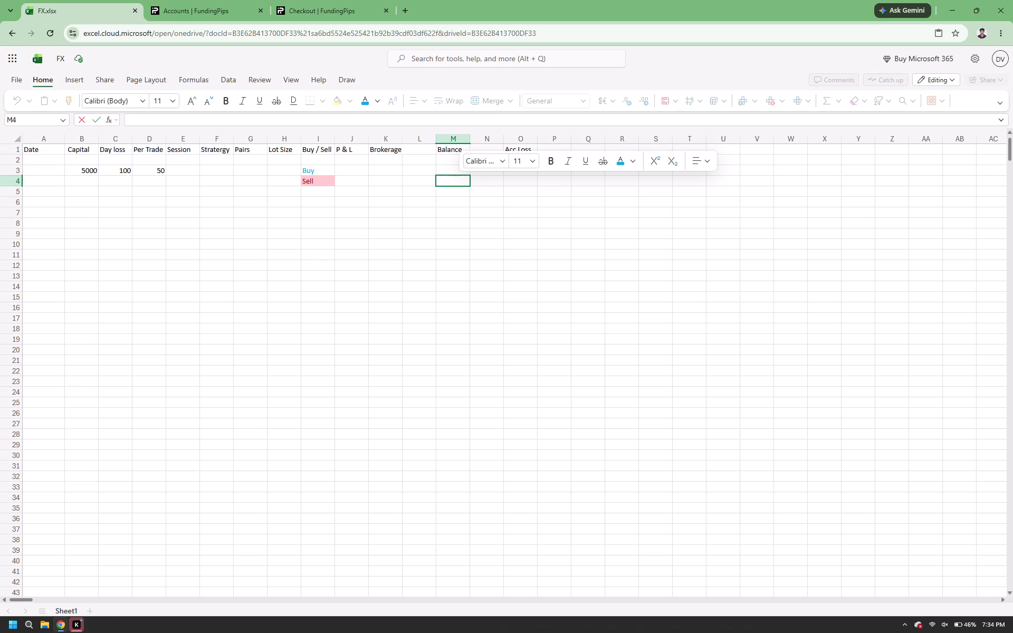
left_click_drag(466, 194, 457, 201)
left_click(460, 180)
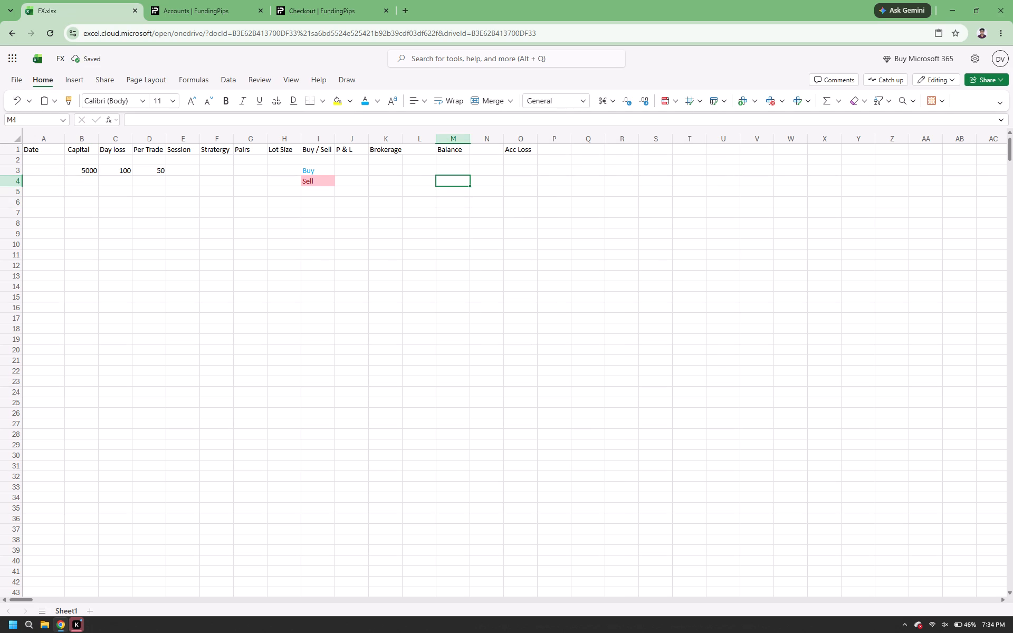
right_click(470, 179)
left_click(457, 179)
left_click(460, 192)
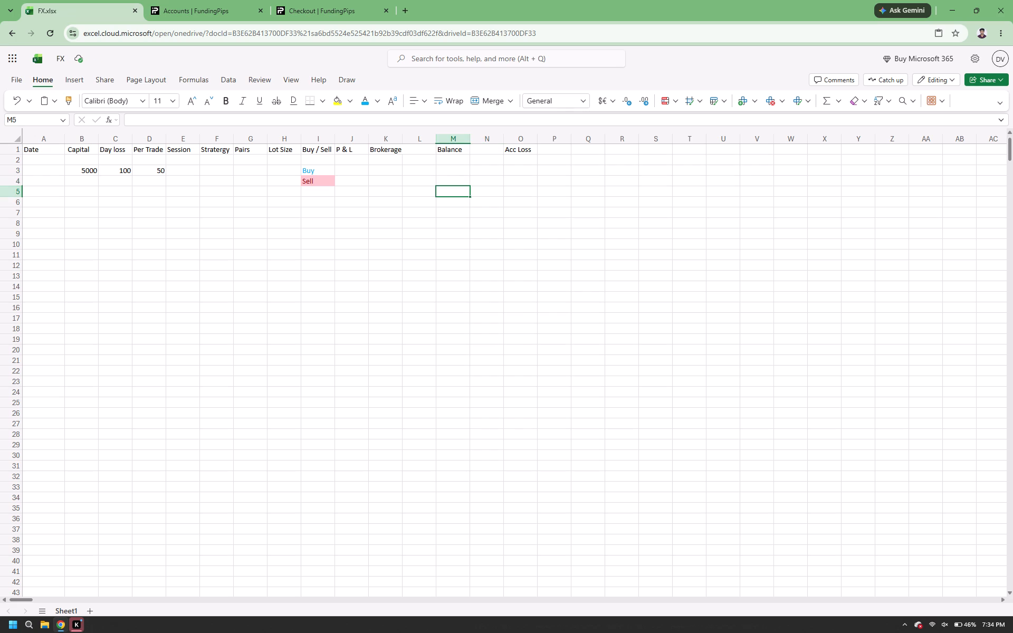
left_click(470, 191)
Enter the formula =M3 in cell B4 so the Capital column picks up the previous row's balance.
left_click(446, 178)
left_click(450, 172)
left_click(470, 172)
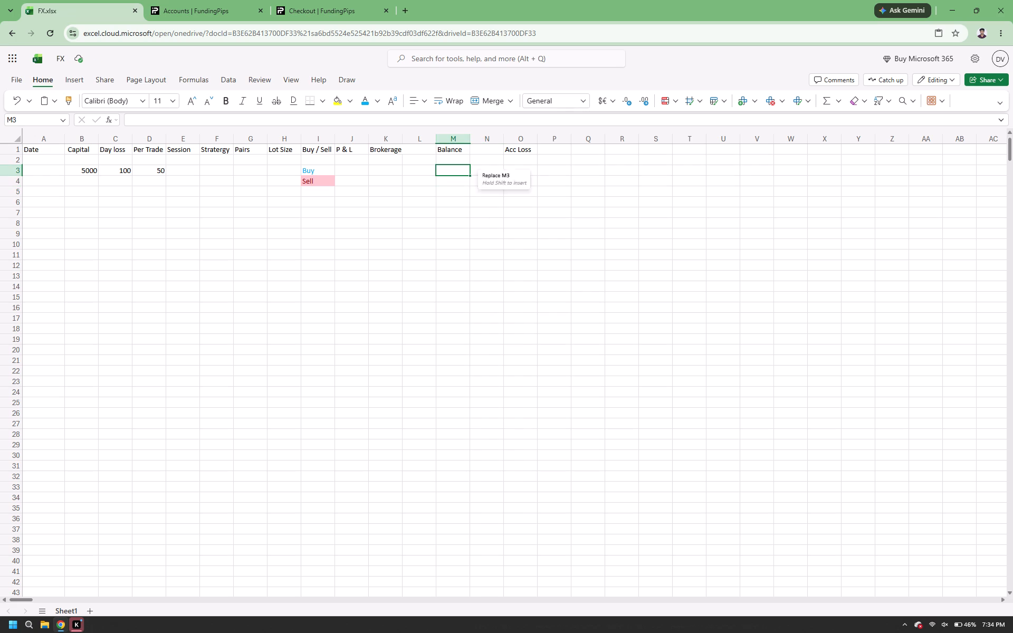
left_click(470, 172)
double_click(80, 181)
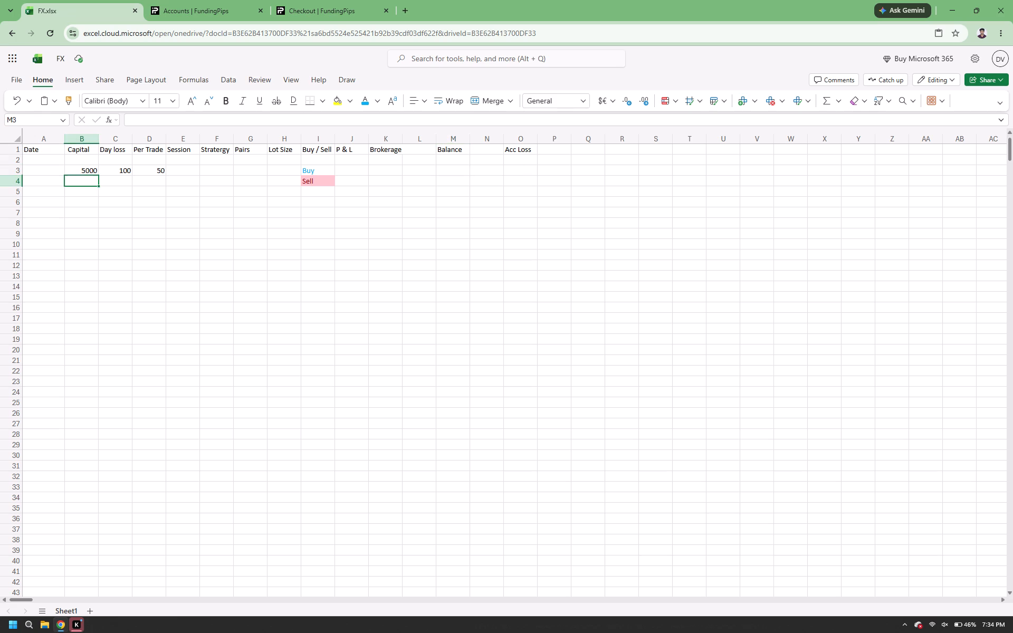
key("equal")
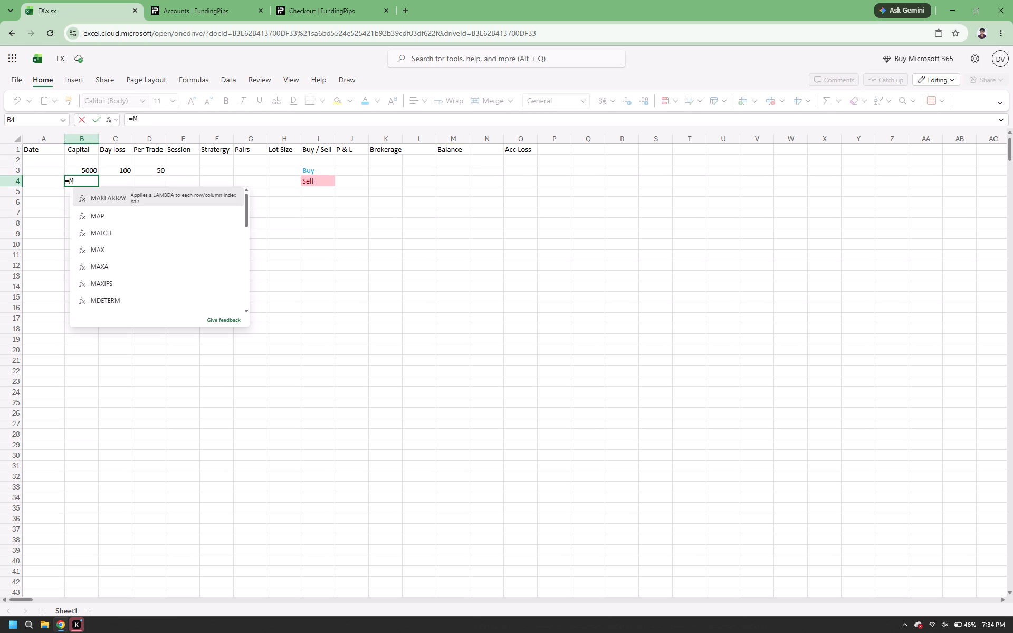
key("3")
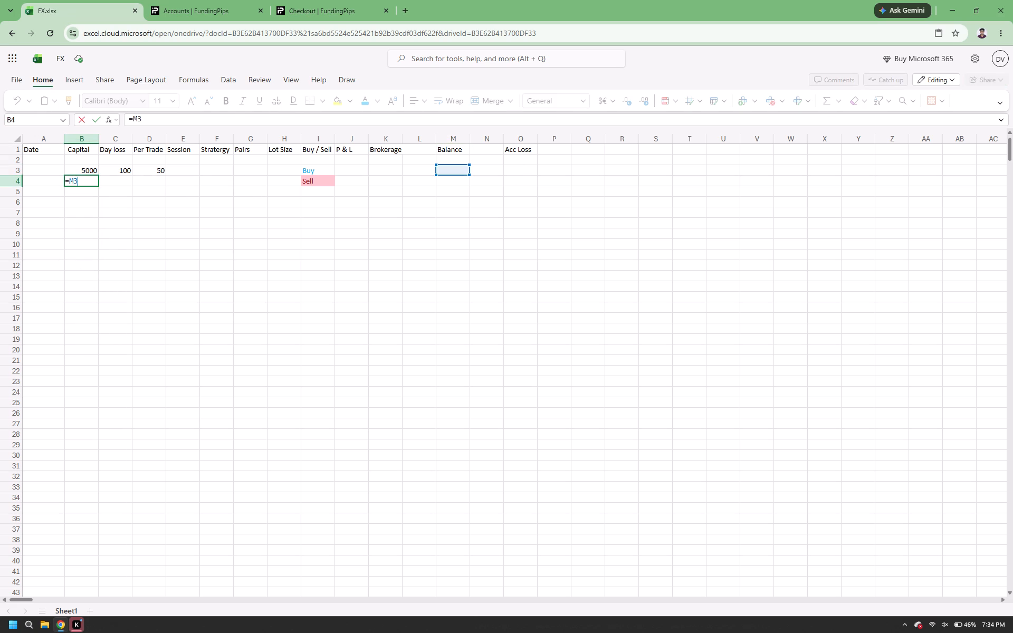
key("Return")
Fill the formula in B4 down the Capital column through cell B9.
left_click(78, 182)
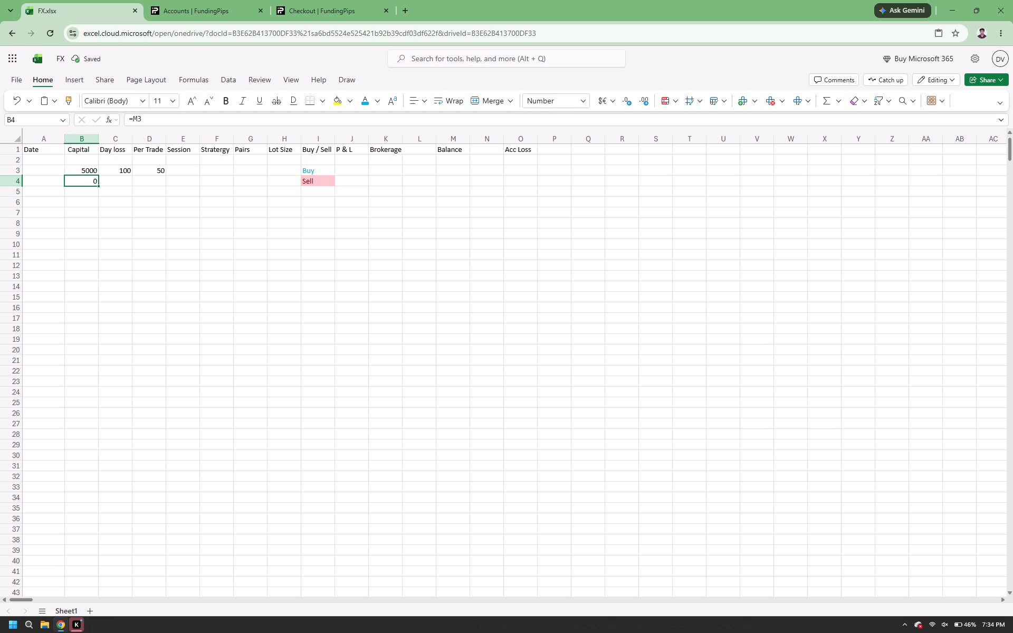
left_click_drag(99, 185, 100, 237)
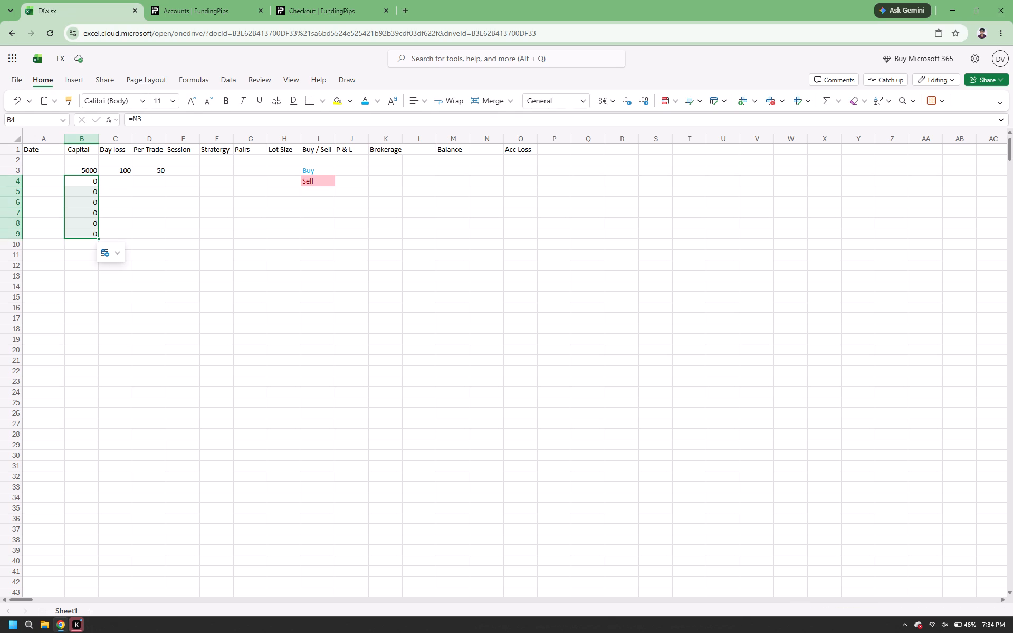
left_click(99, 238)
left_click(91, 250)
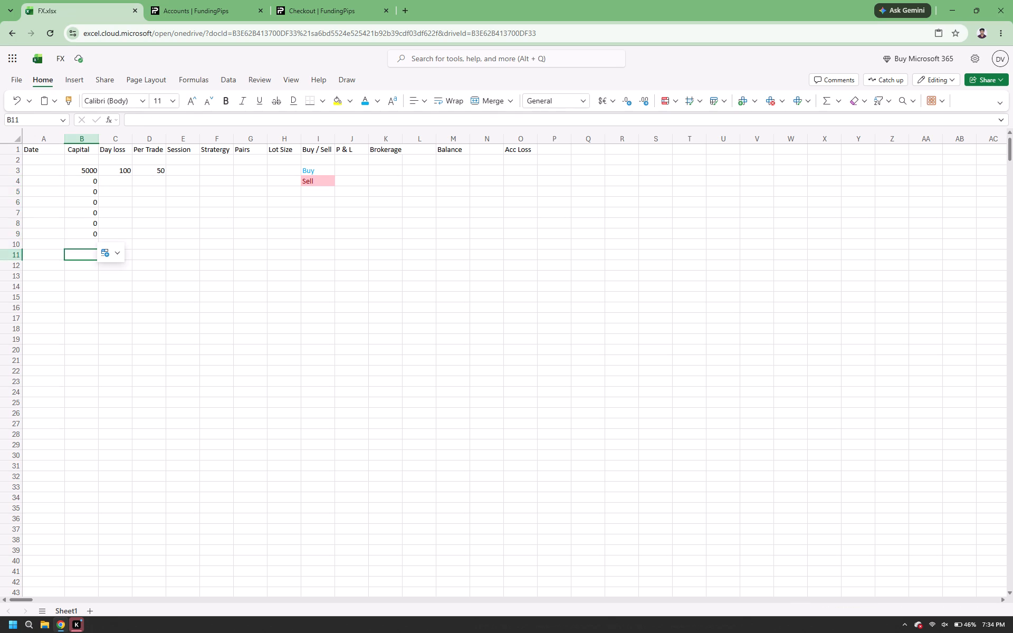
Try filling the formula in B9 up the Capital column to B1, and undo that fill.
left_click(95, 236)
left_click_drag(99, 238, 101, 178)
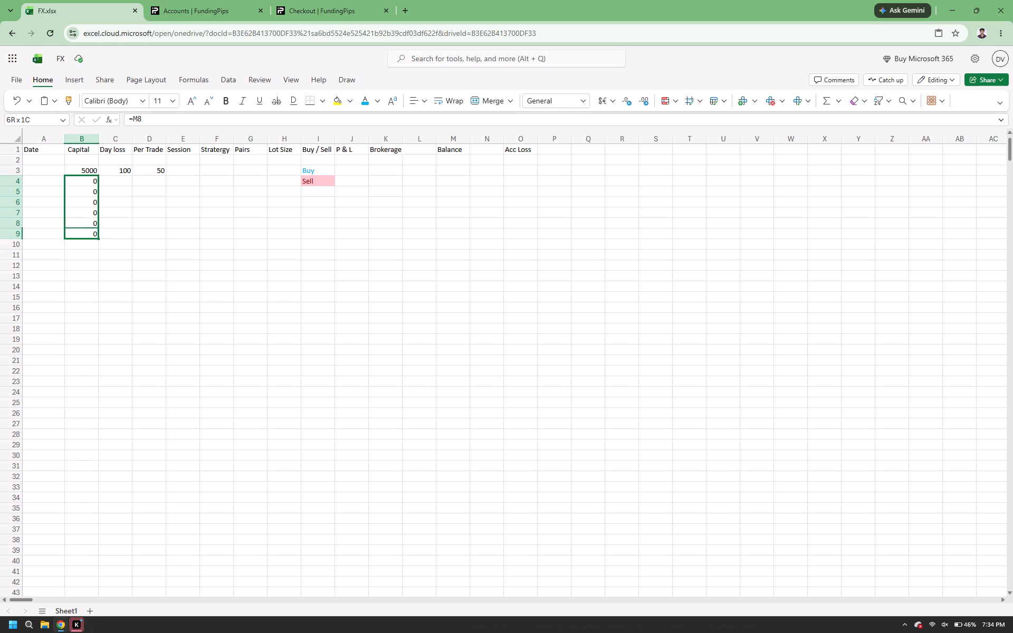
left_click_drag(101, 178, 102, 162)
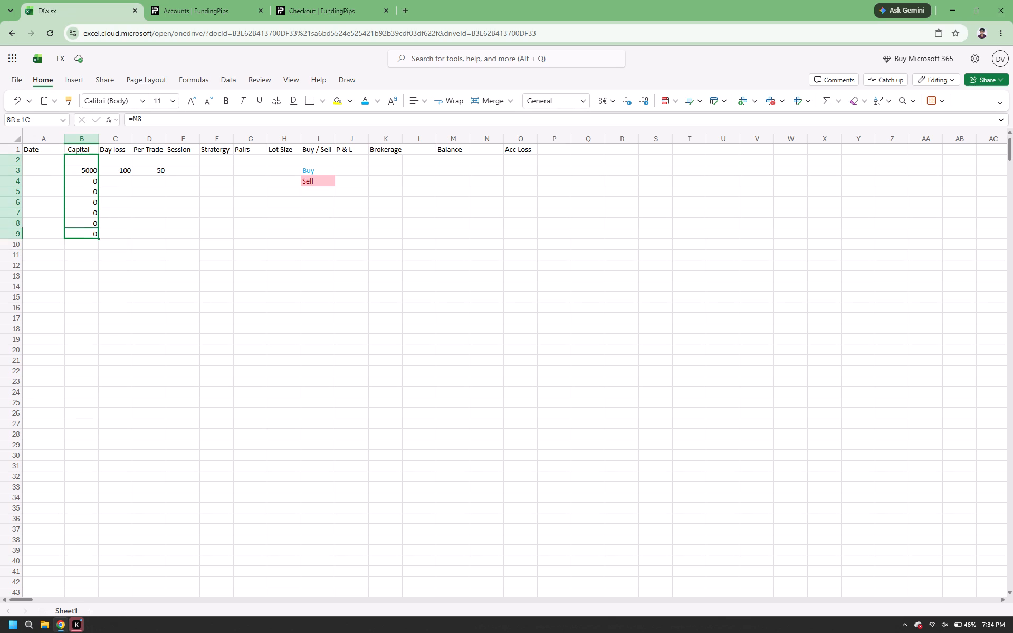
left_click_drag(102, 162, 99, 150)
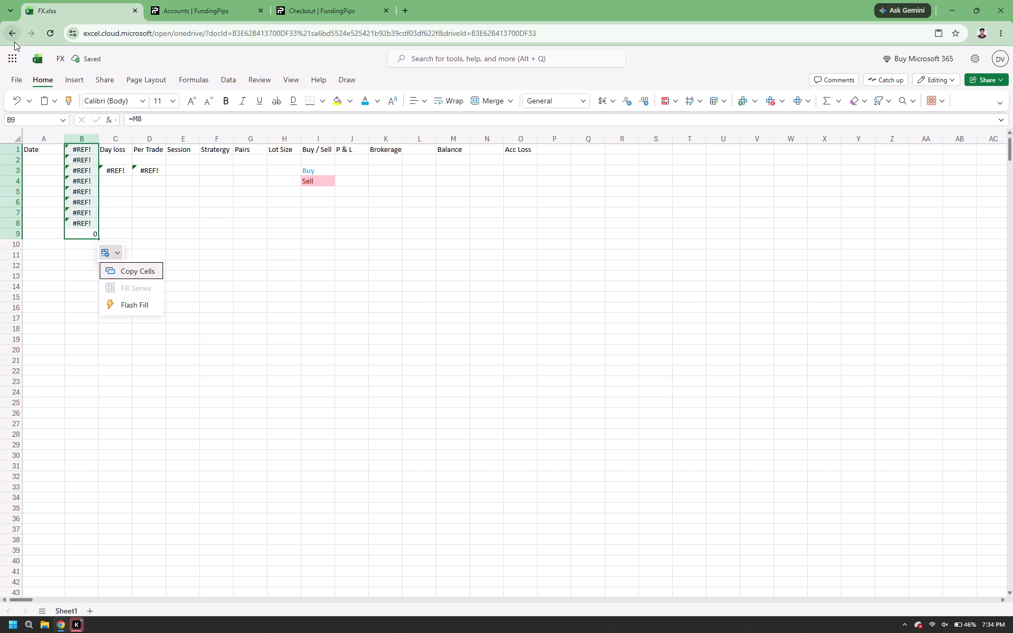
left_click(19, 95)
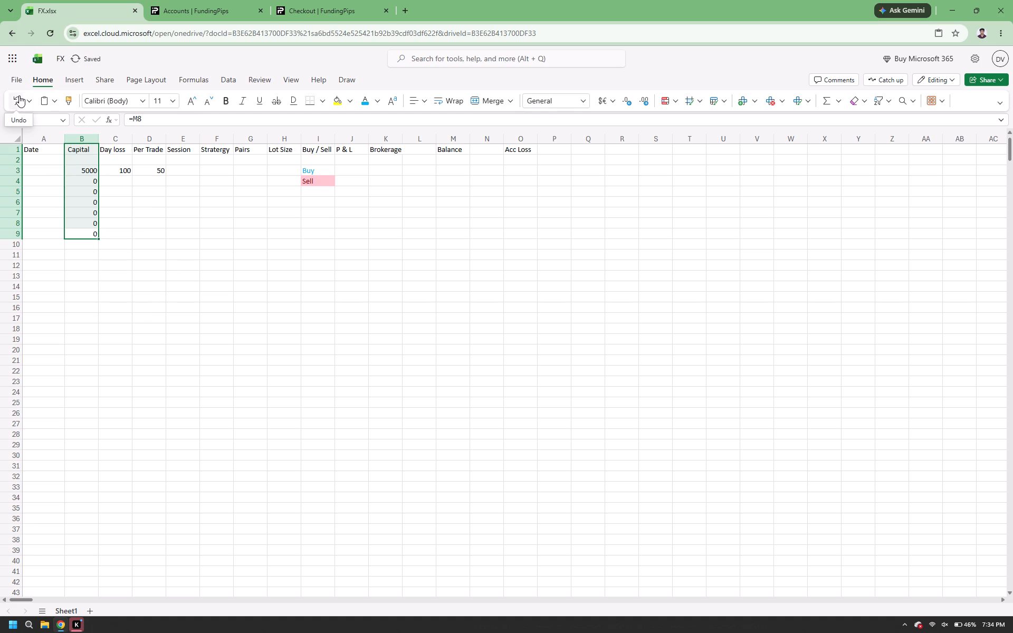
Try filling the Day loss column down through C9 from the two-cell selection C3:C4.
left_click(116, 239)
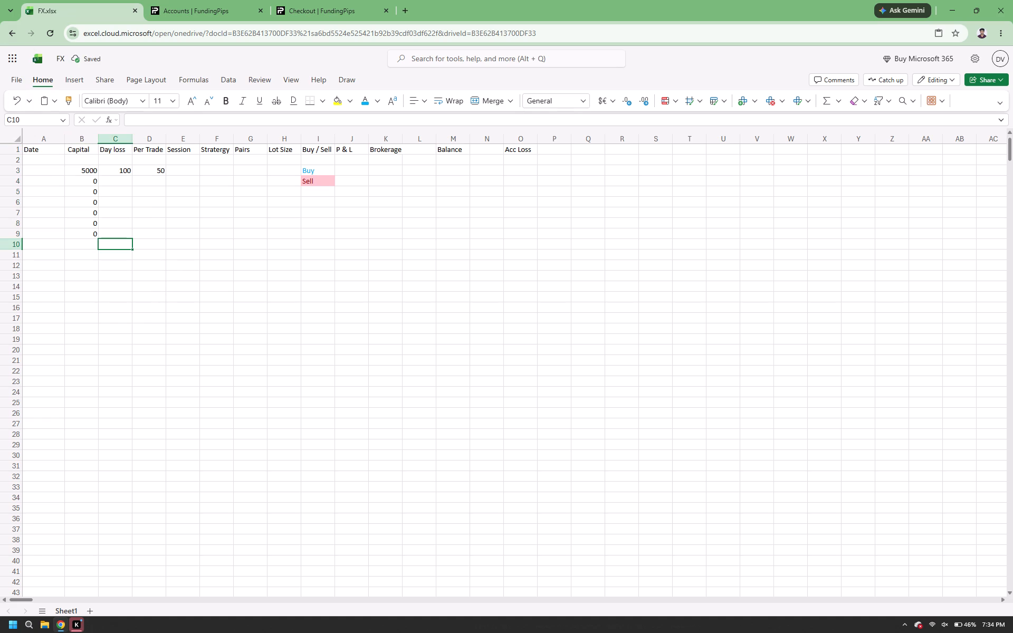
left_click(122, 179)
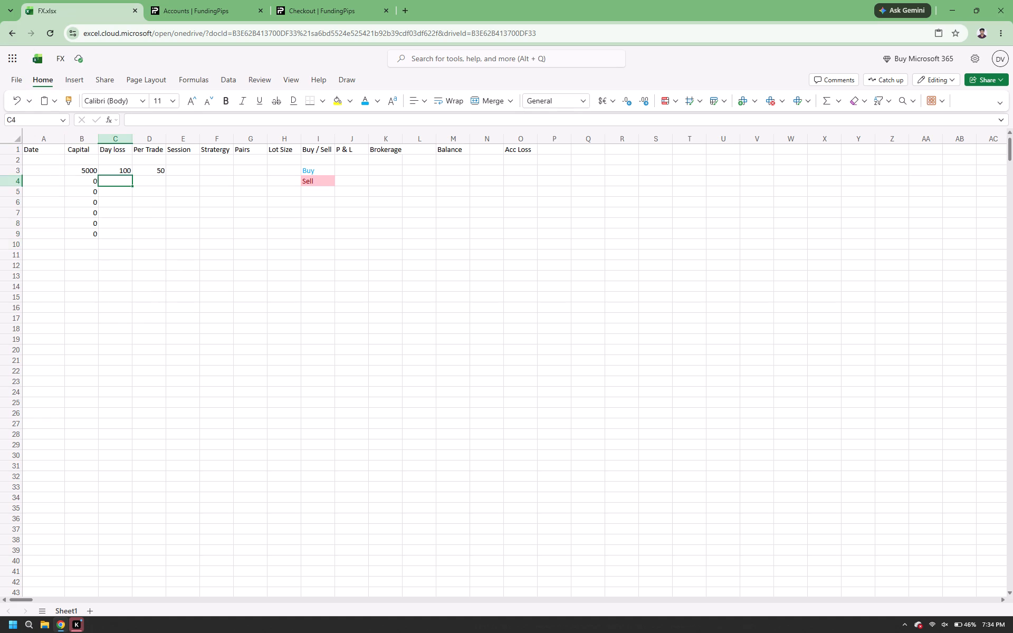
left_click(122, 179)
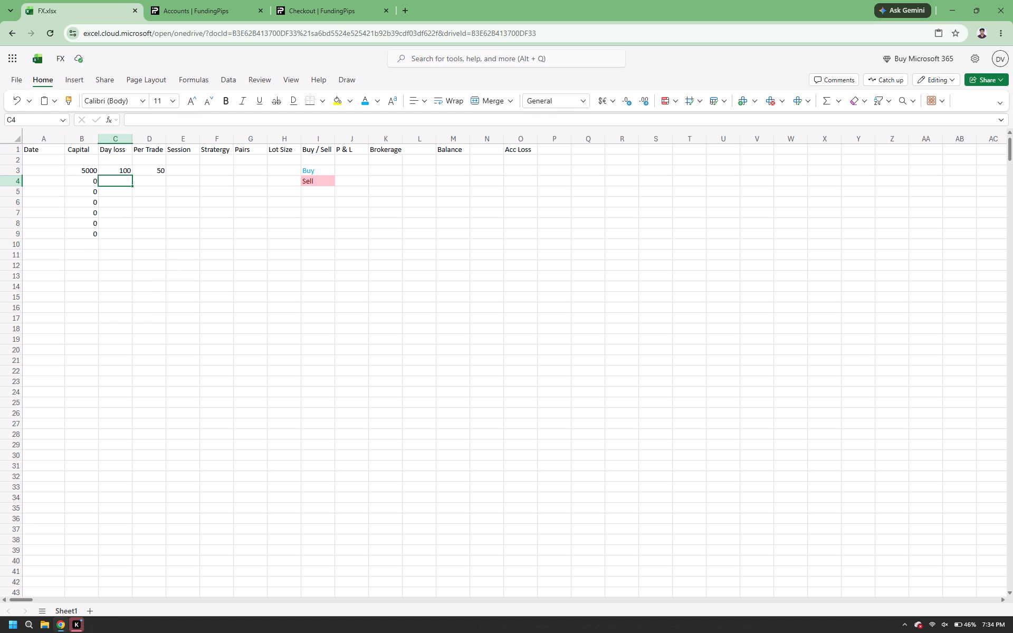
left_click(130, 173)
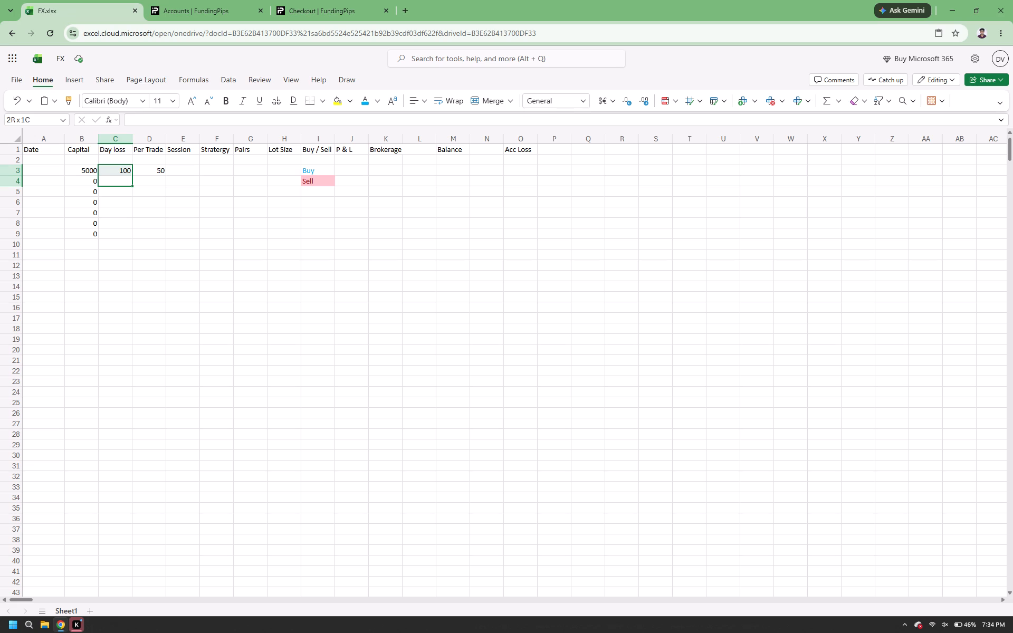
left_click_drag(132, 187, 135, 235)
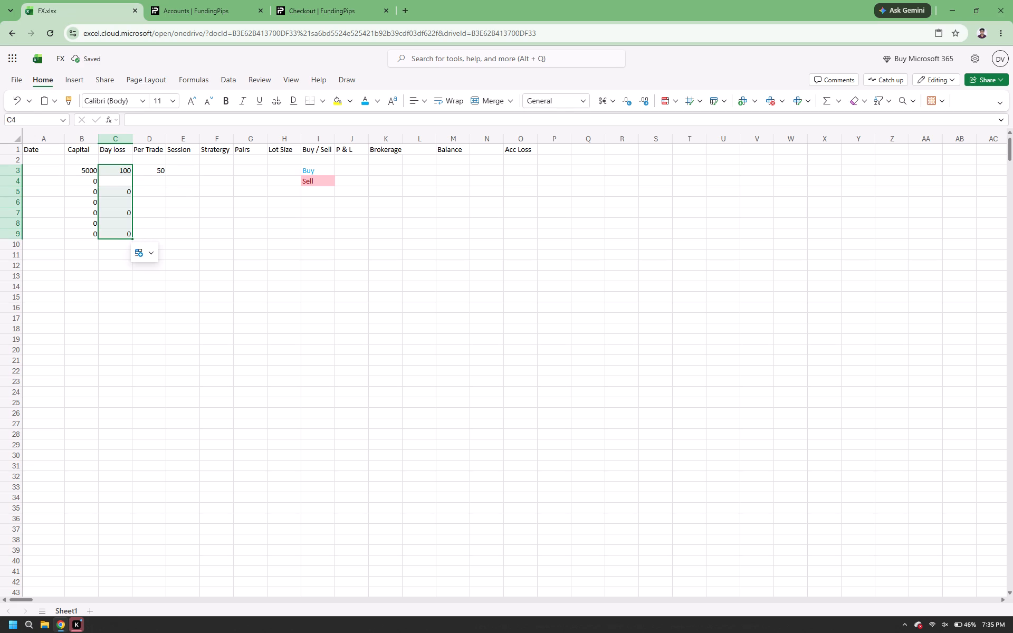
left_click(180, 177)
Fill the Day loss formula from C3 alone down through cell C9.
left_click(123, 170)
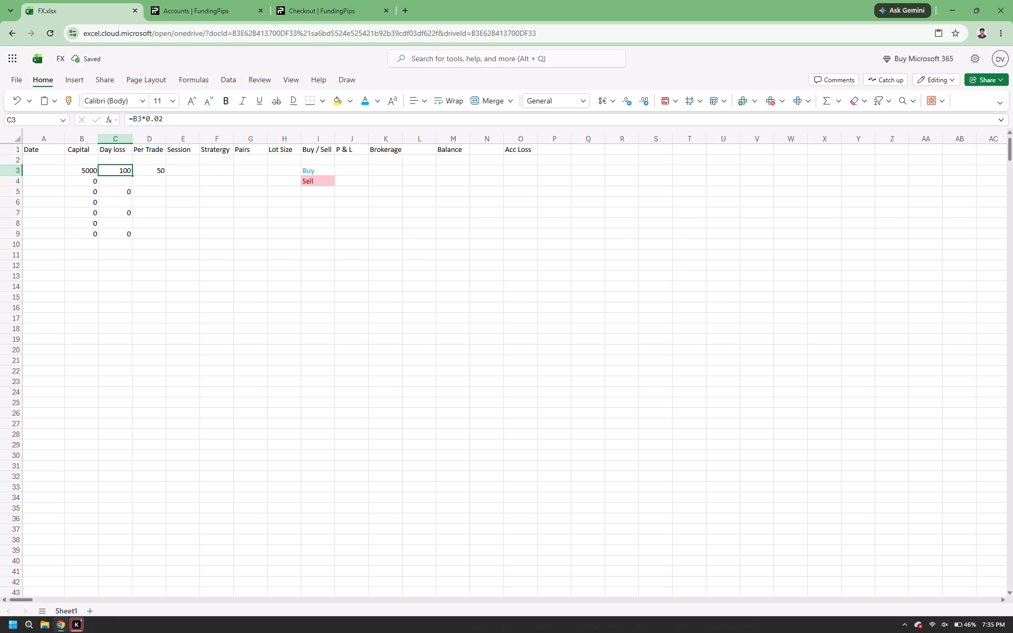
left_click_drag(132, 175, 135, 236)
left_click(193, 222)
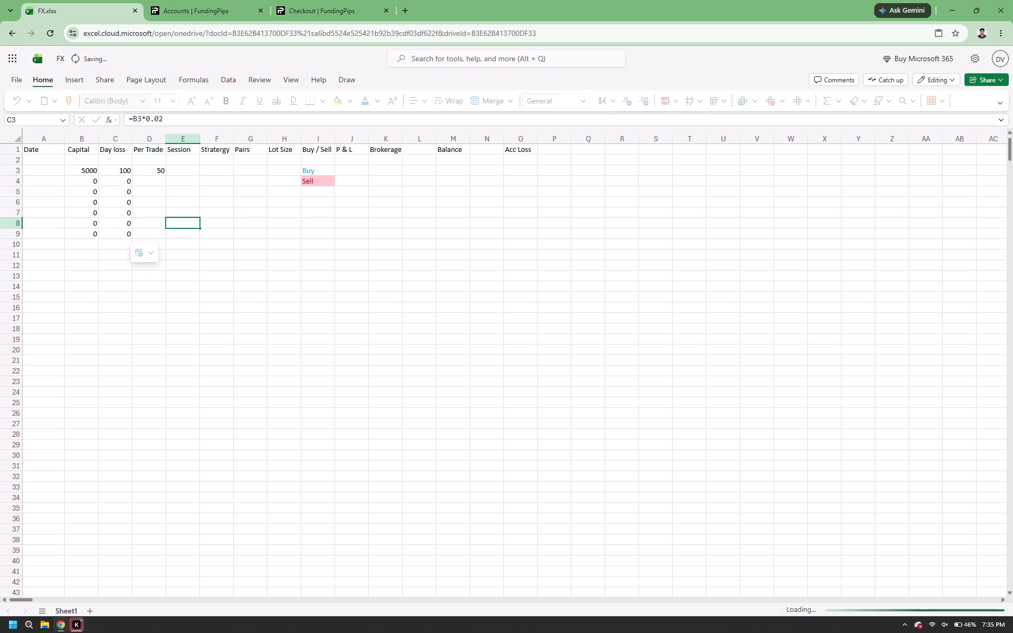
Fill the Per Trade formula from D3 down through cell D9.
left_click(156, 172)
left_click_drag(166, 176, 168, 205)
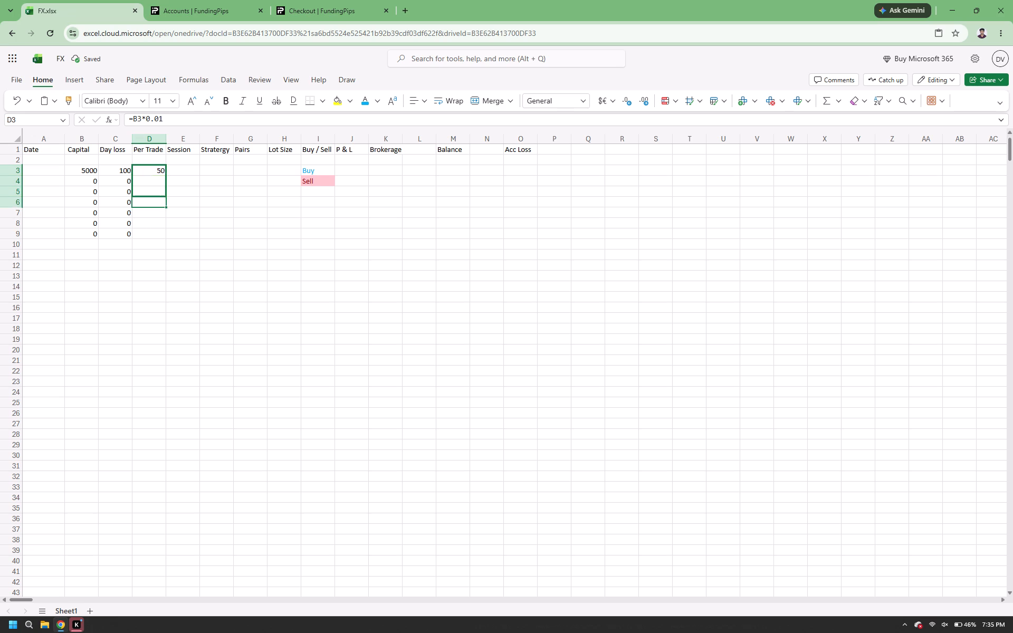
left_click_drag(168, 205, 168, 232)
left_click(221, 198)
Clear the sample Sell and Buy entries from cells I4 and I3 of the Buy / Sell column.
left_click(194, 169)
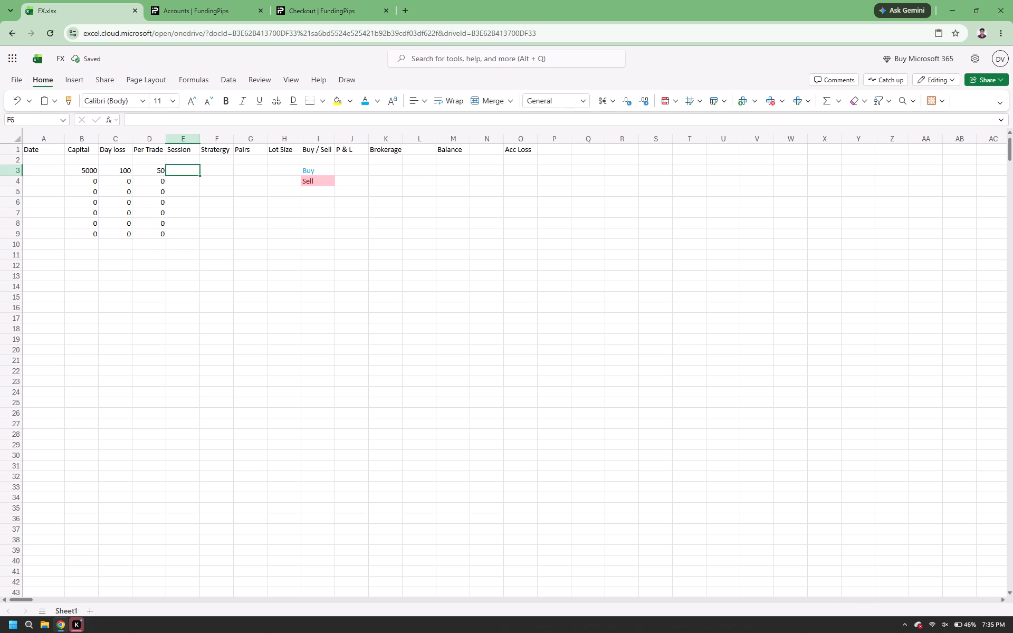
left_click(217, 169)
left_click(246, 169)
left_click(274, 173)
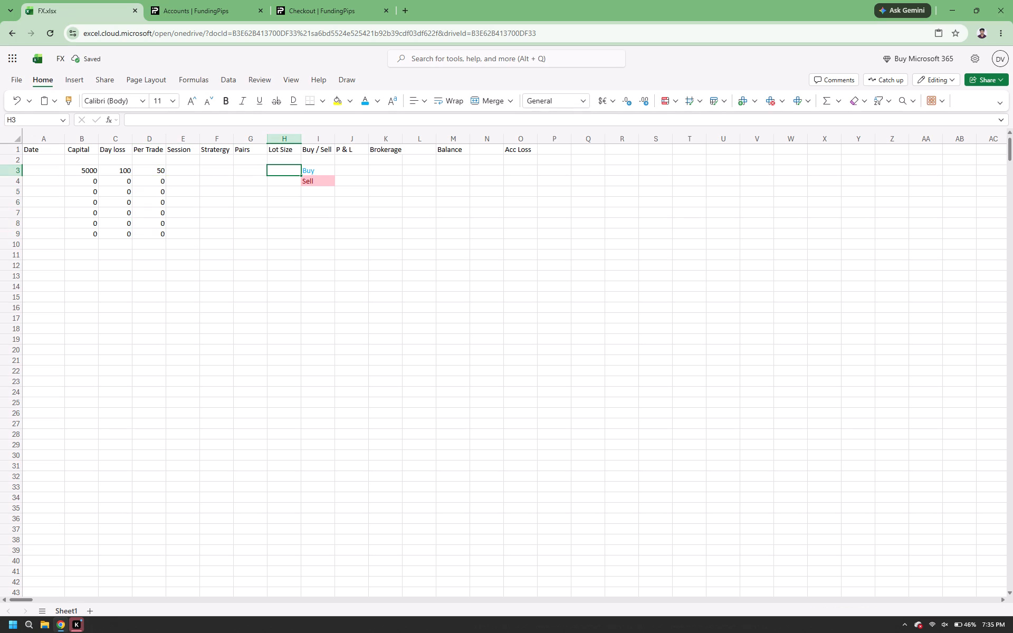
left_click(307, 173)
left_click(327, 182)
left_click(327, 182)
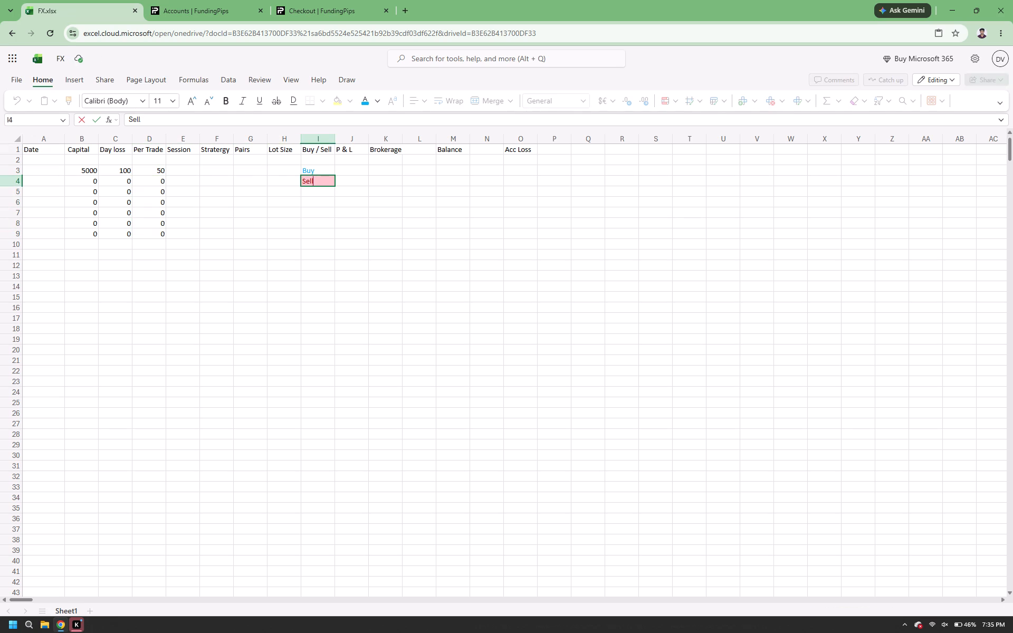
key("BackSpace")
key("BackSpace")
key("BackSpace")
key("BackSpace")
triple_click(324, 175)
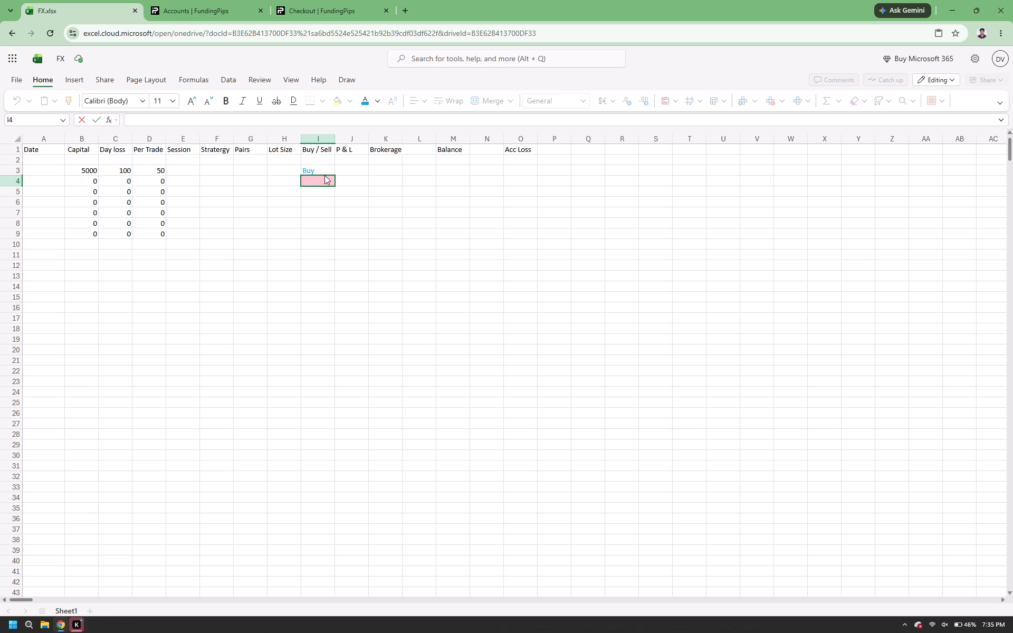
left_click(324, 171)
left_click(324, 171)
key("BackSpace")
key("BackSpace")
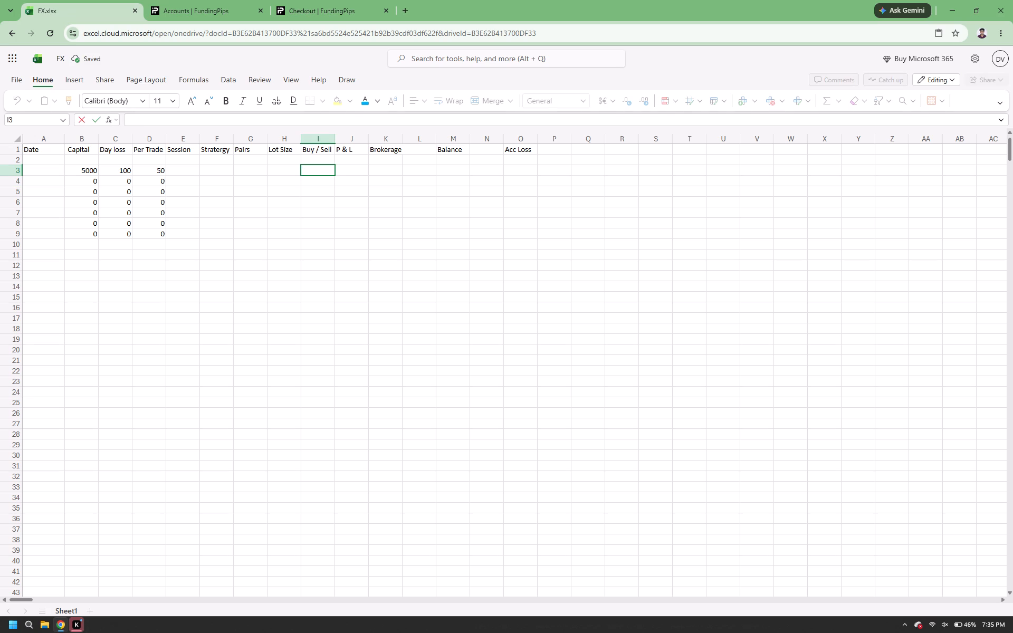
left_click(371, 170)
Start the Balance formula in cell M3 with the Capital reference B3 followed by a plus sign.
left_click(361, 170)
left_click(380, 174)
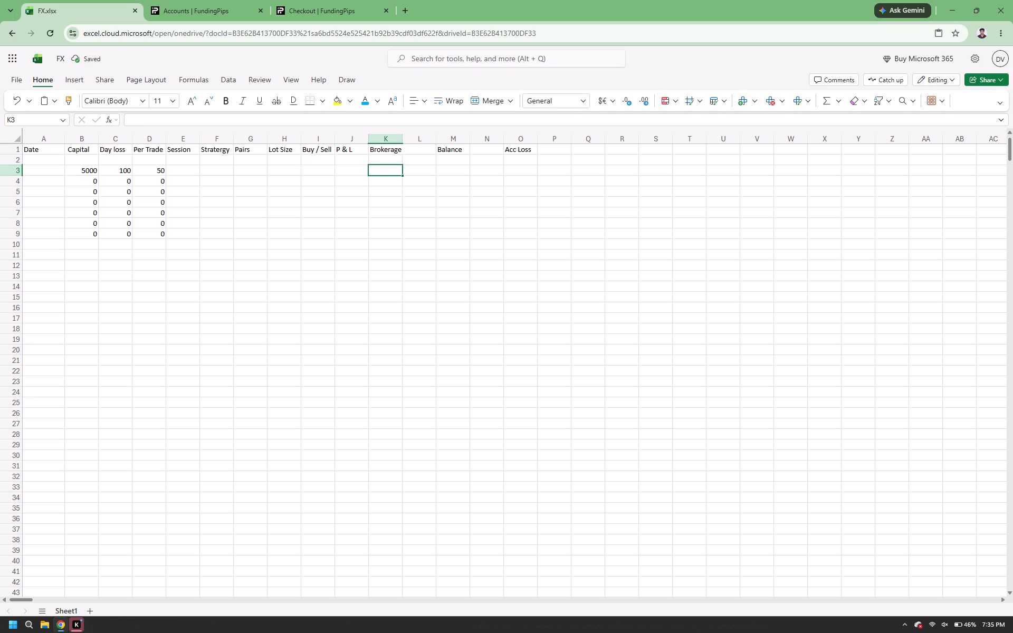
left_click(418, 171)
left_click(442, 171)
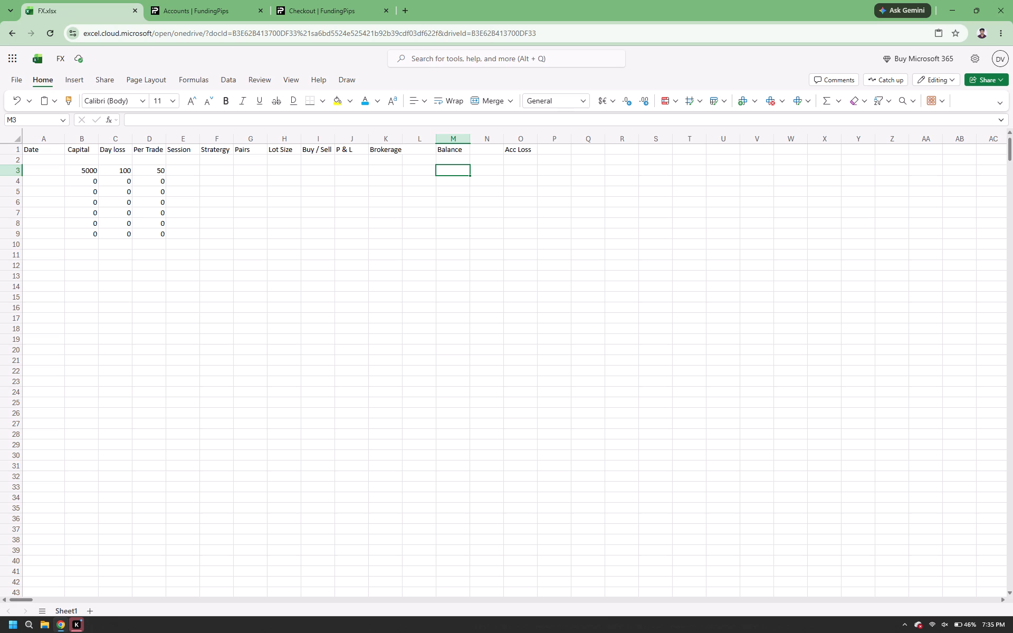
left_click(450, 175)
key("equal")
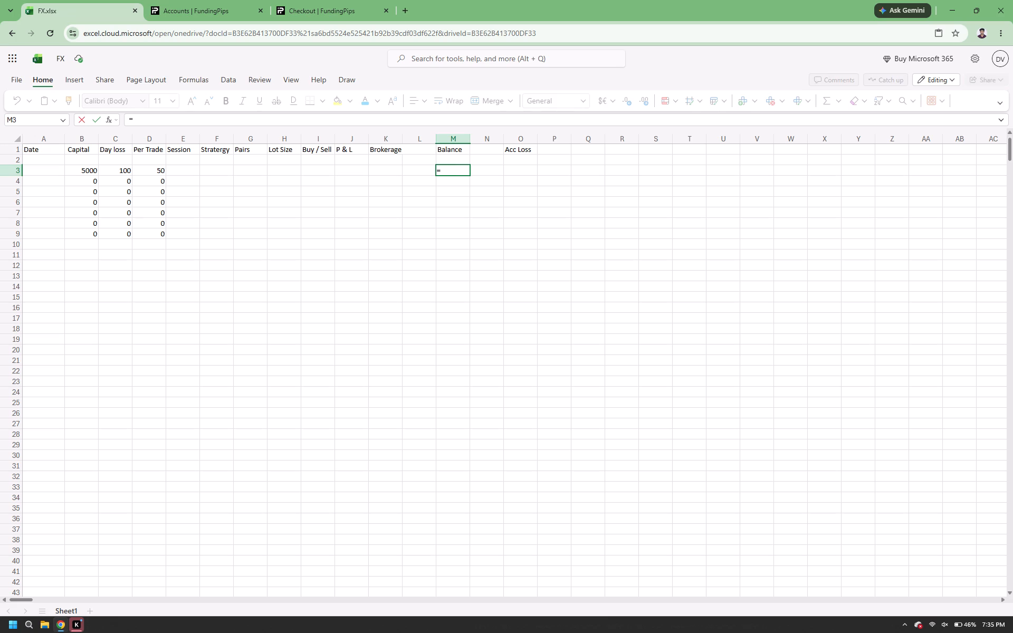
left_click(94, 172)
left_click(343, 170)
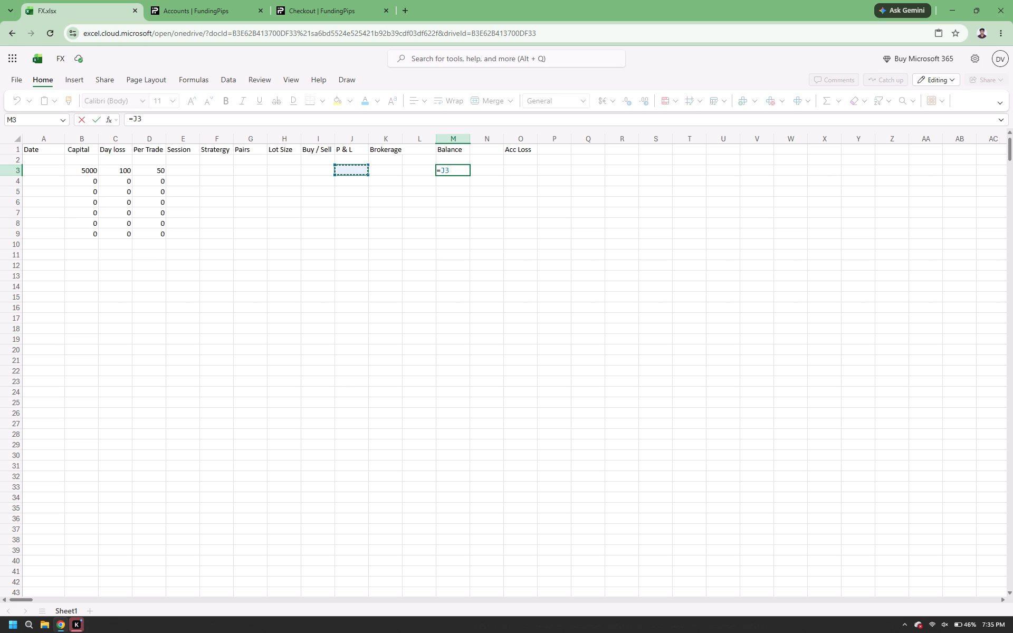
key("BackSpace")
key("BackSpace")
key("b")
key("3")
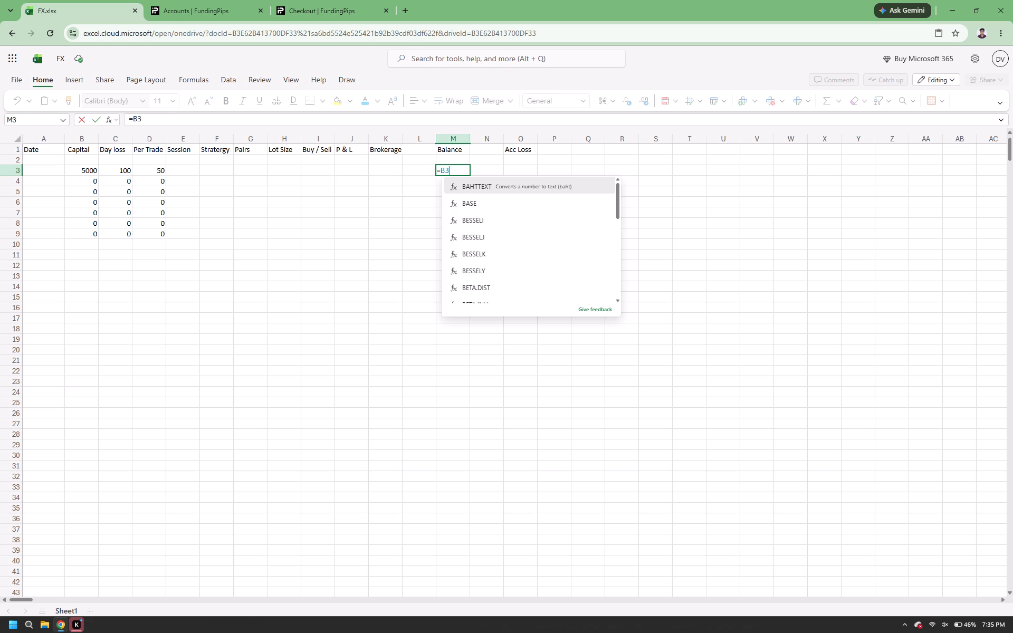
key("minus")
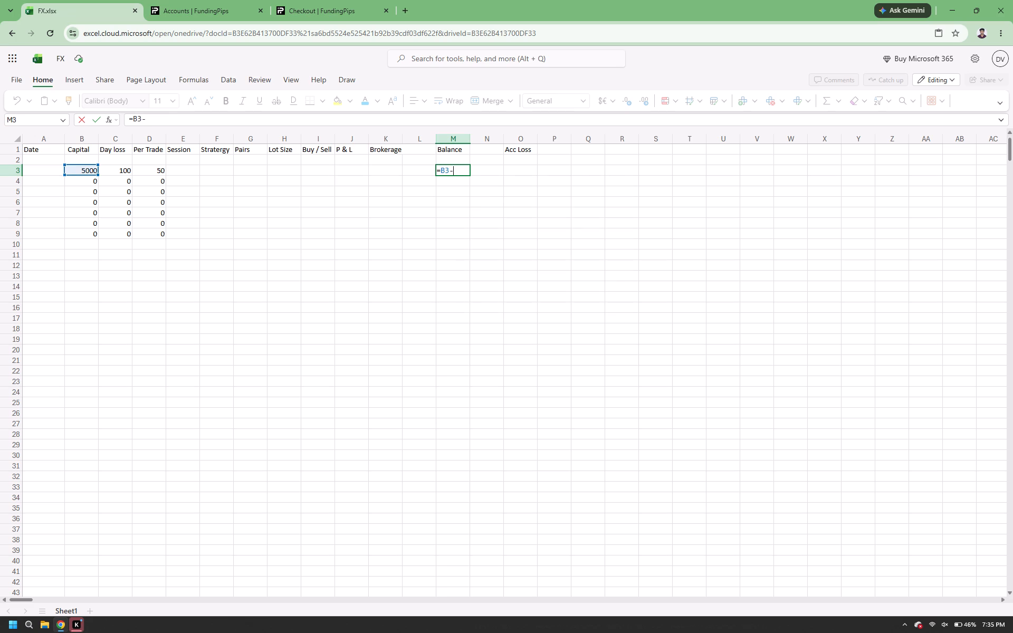
left_click(360, 174)
key("minus")
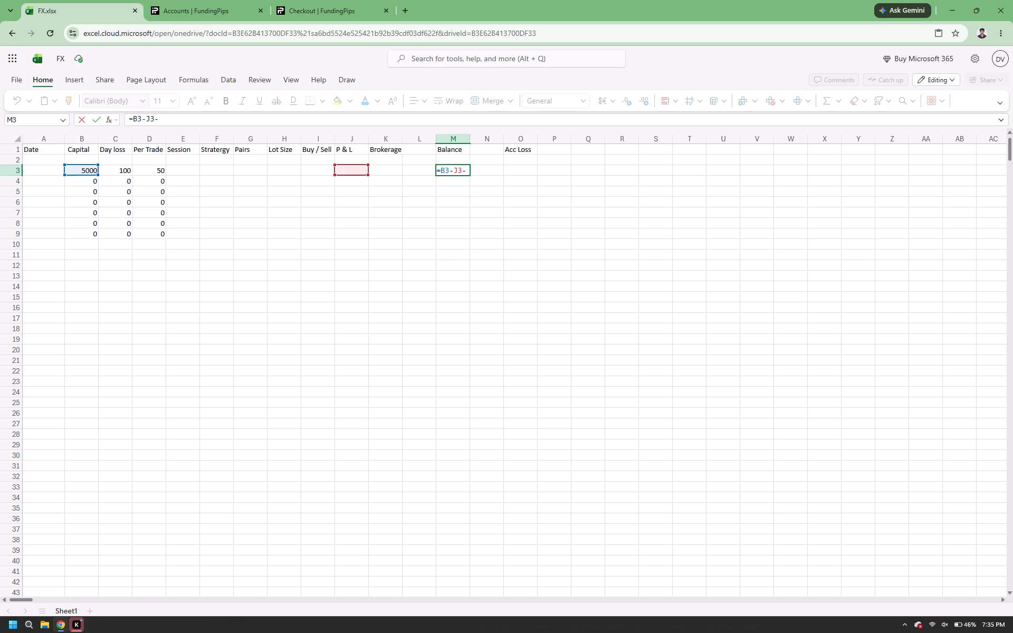
key("BackSpace")
key("BackSpace")
key("BackSpace")
key("BackSpace")
key("shift+plus")
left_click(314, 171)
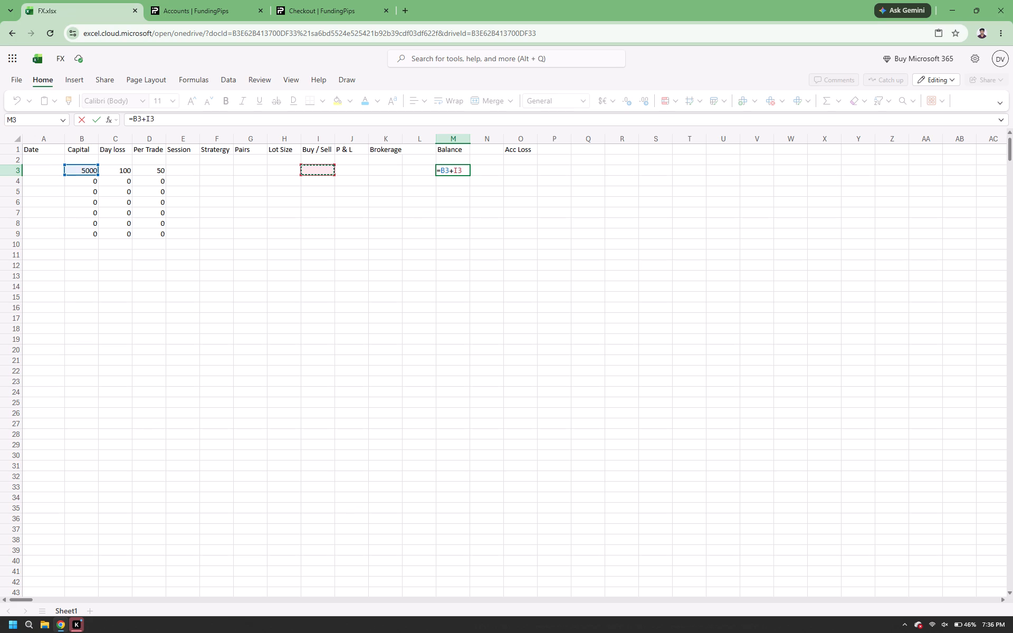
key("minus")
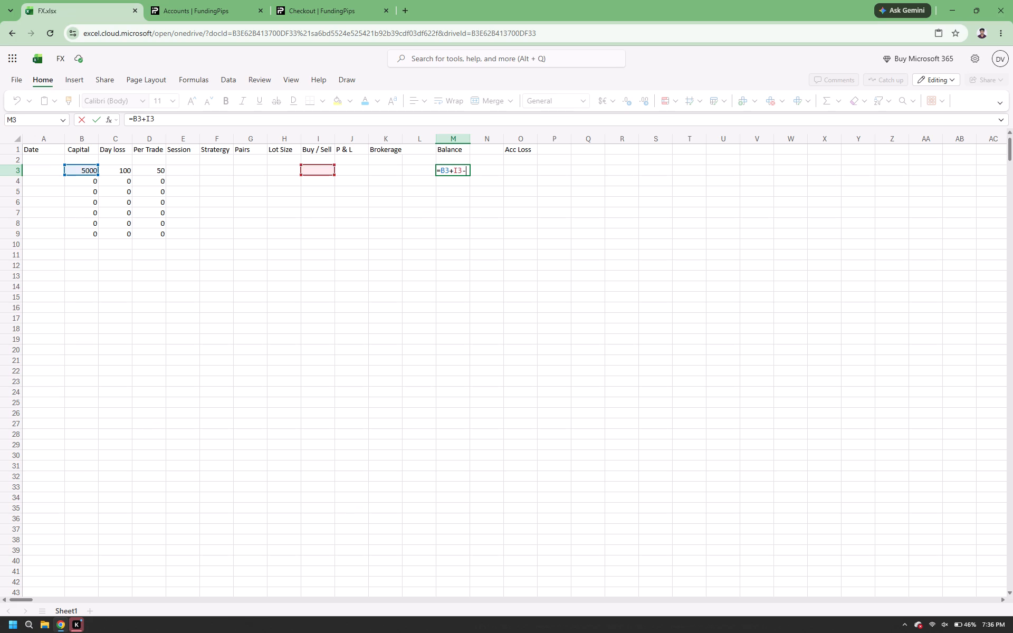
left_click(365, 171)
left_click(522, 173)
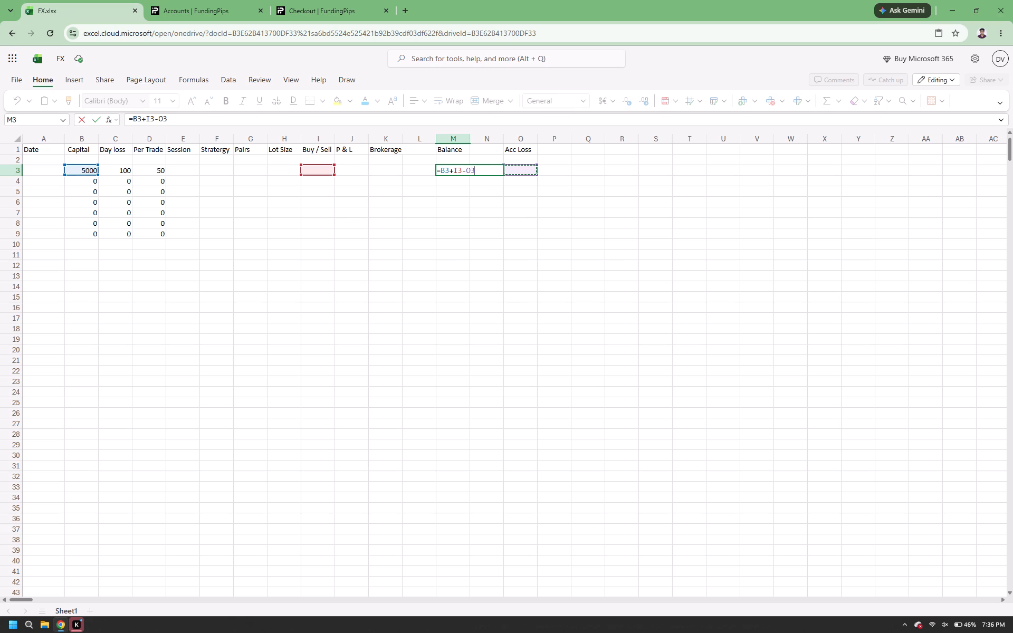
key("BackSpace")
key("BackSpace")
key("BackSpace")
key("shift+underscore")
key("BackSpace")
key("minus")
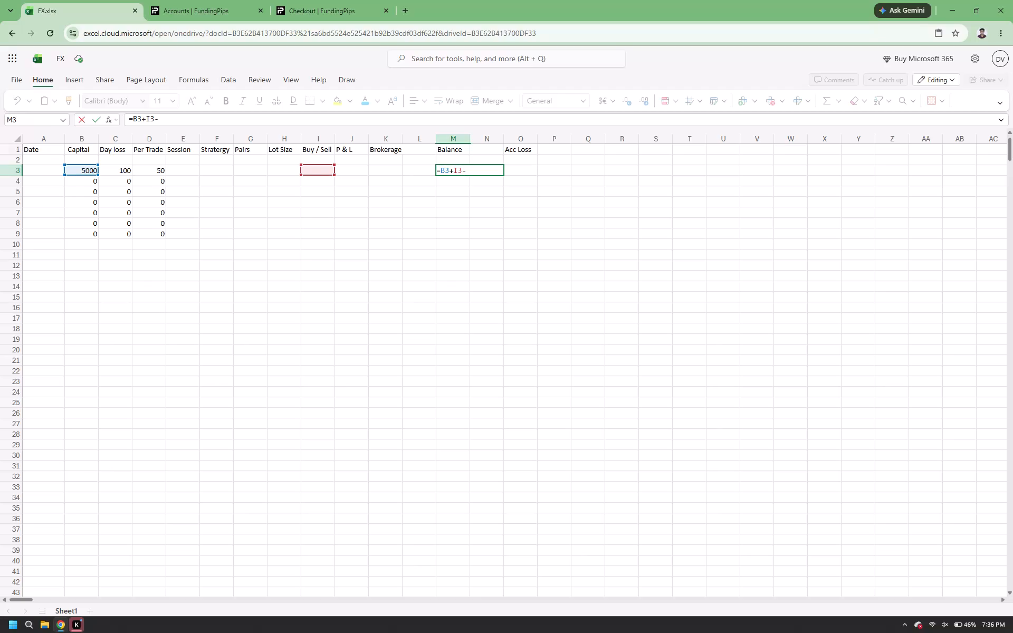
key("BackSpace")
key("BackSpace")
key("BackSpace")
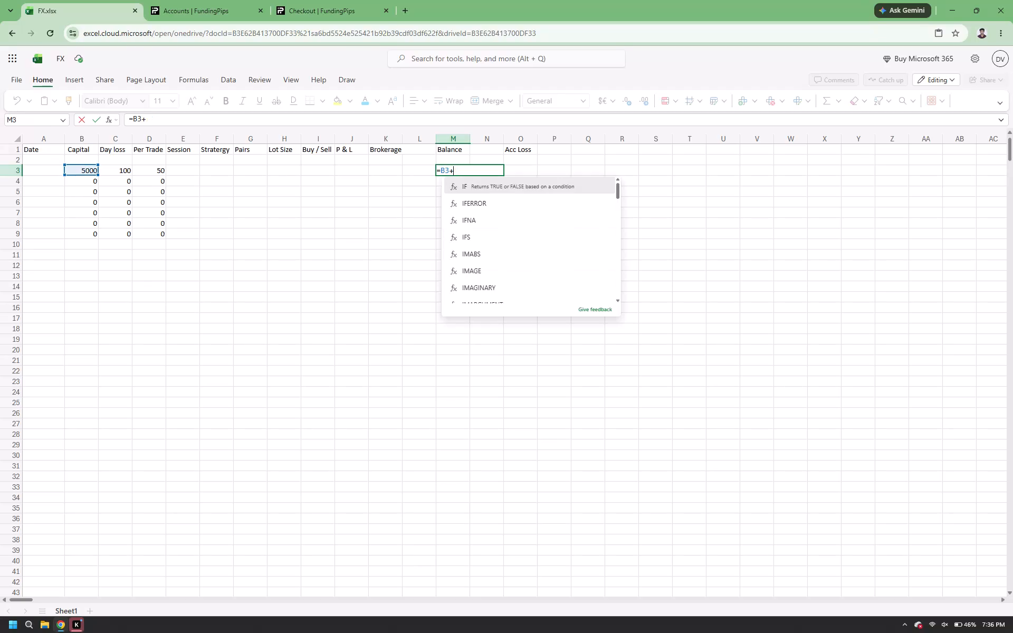
Complete the Balance formula in M3 as =B3+J3-K3, adding P & L and subtracting Brokerage.
left_click(345, 172)
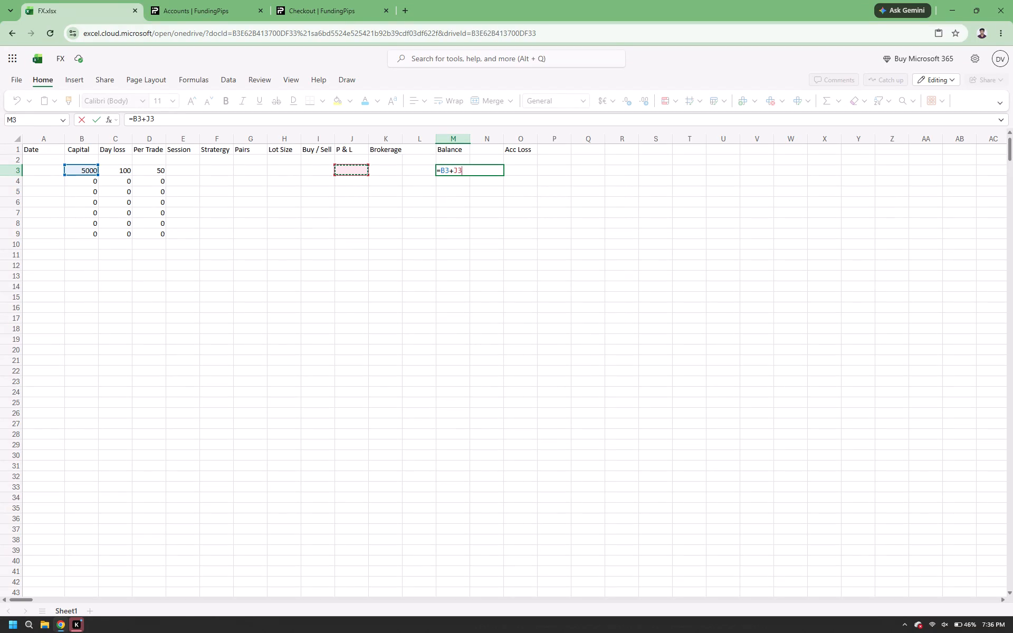
key("minus")
left_click(396, 168)
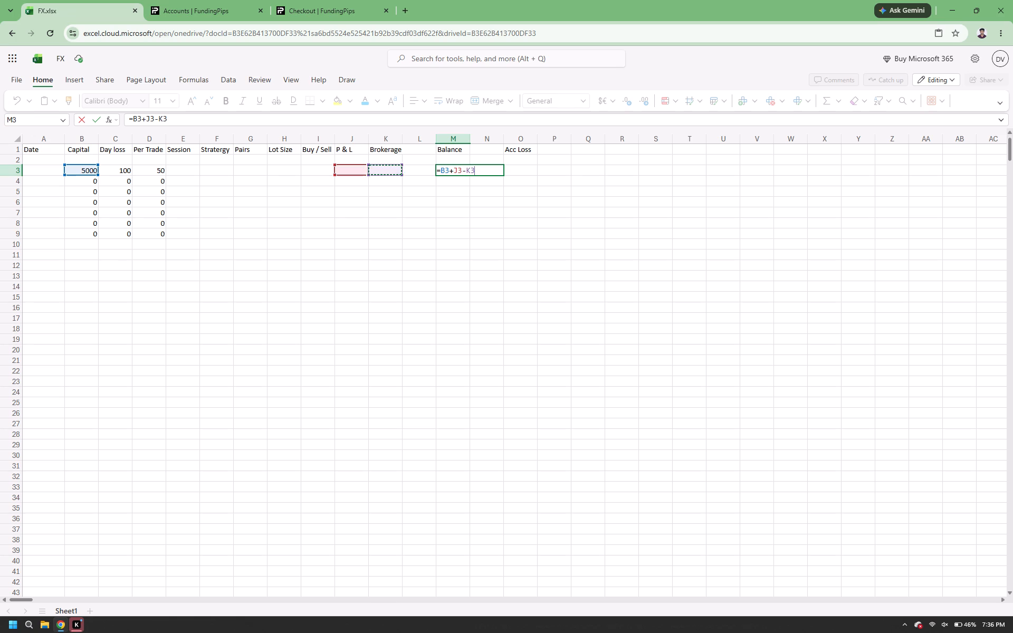
key("Return")
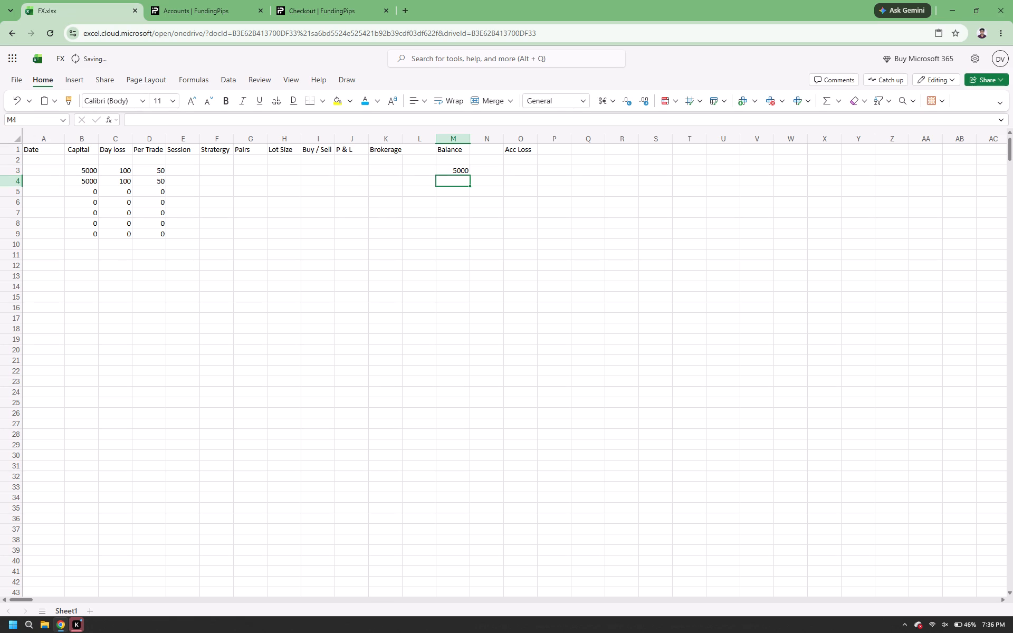
Enter the Acc Loss formula =5000-M3 in cell O3.
left_click(513, 172)
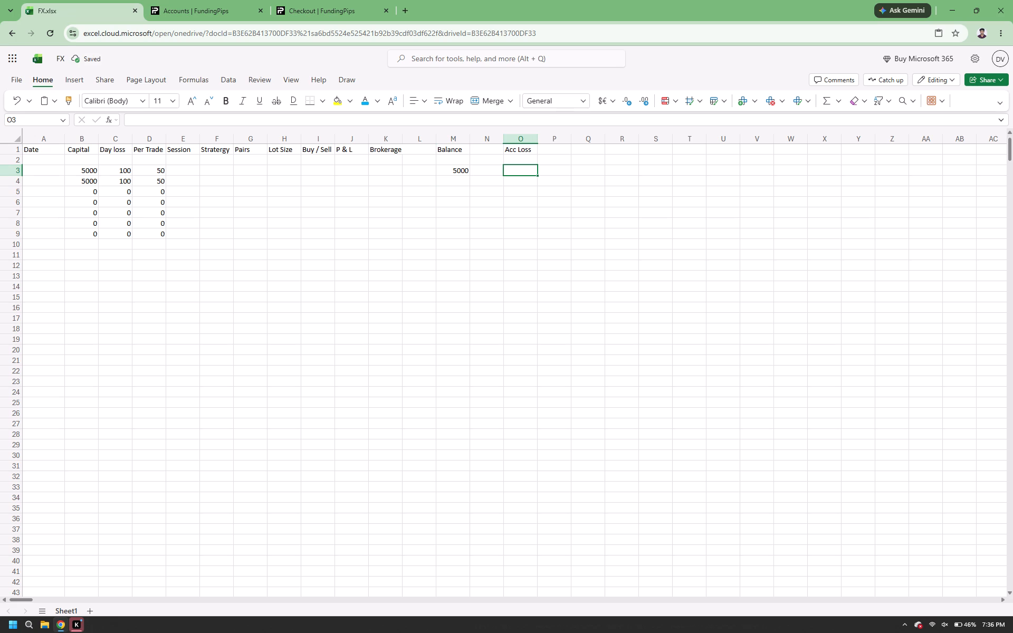
key("shift+plus")
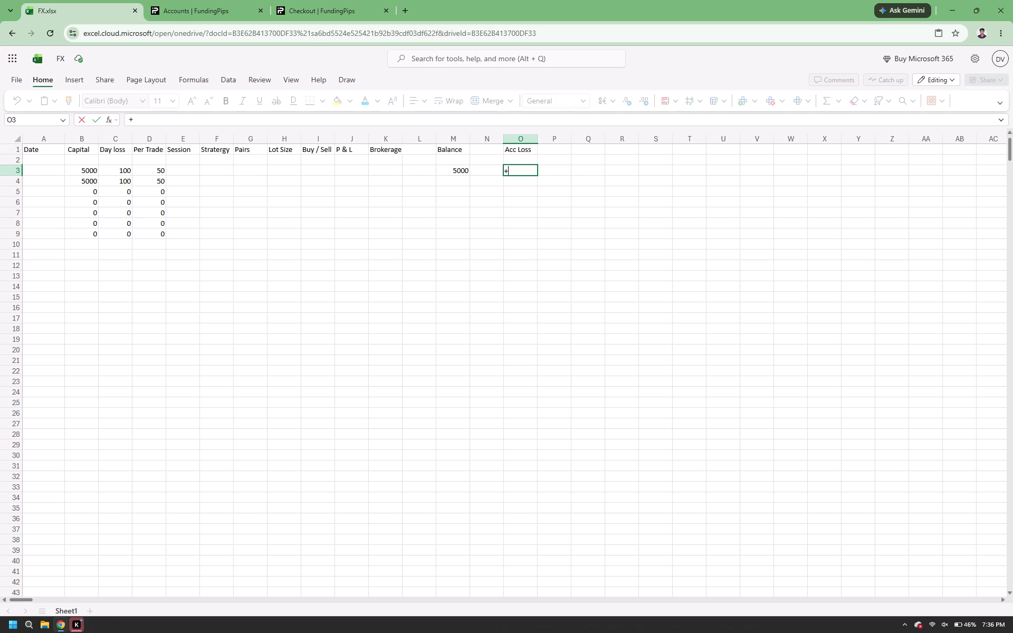
key("BackSpace")
key("equal")
type("5000")
key("minus")
left_click(467, 173)
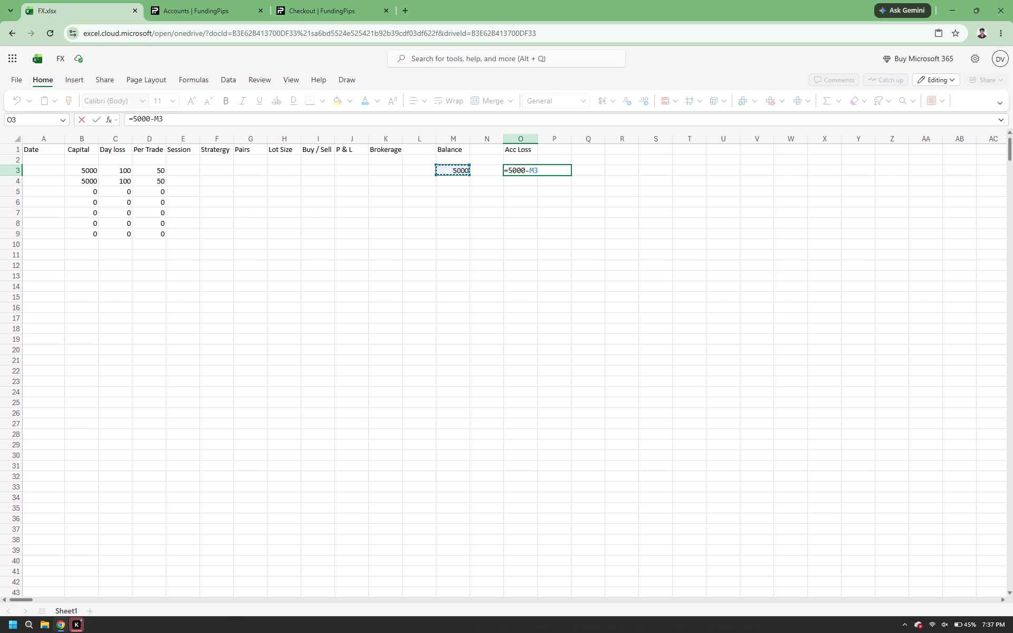
key("Return")
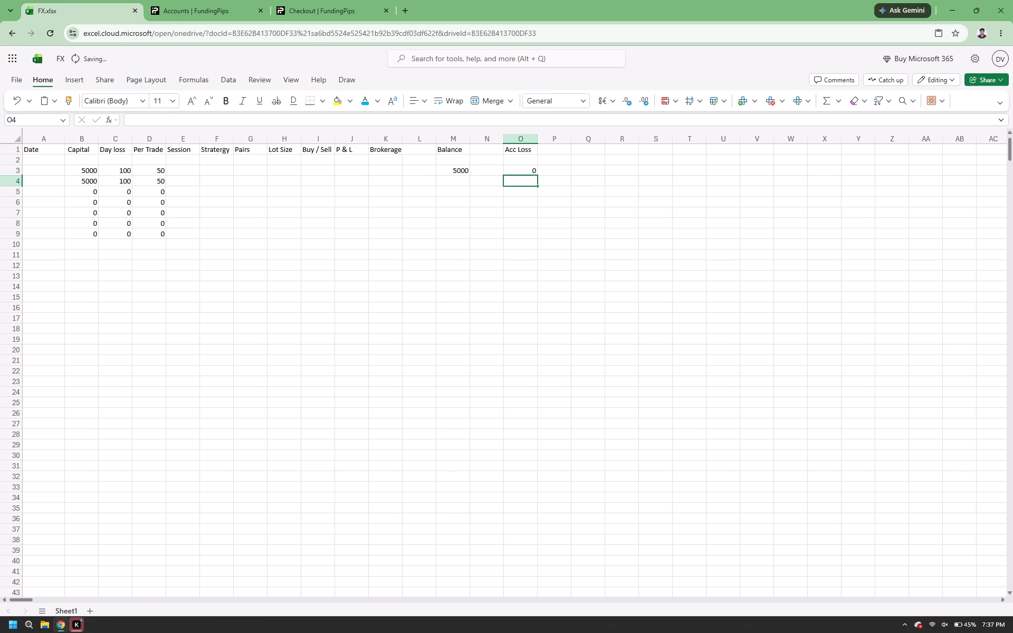
Add the column header Draw Limit in cell Q1.
double_click(580, 149)
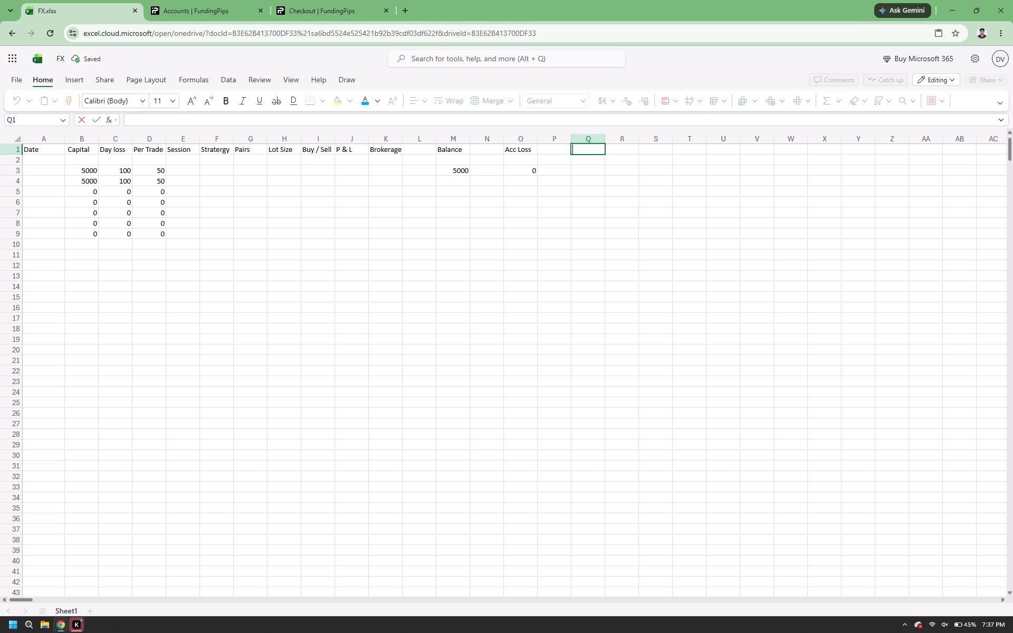
key("d")
type("ra")
type("w")
key("space")
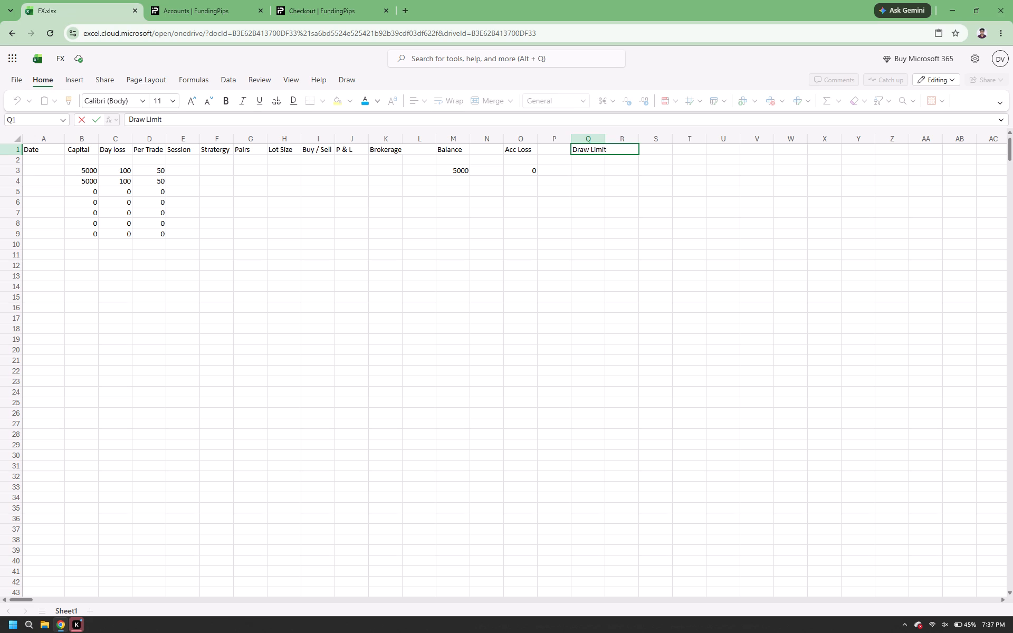
key("Return")
Enter the Draw Limit formula =300-O3 in cell Q3, subtracting the Acc Loss from 300.
double_click(586, 169)
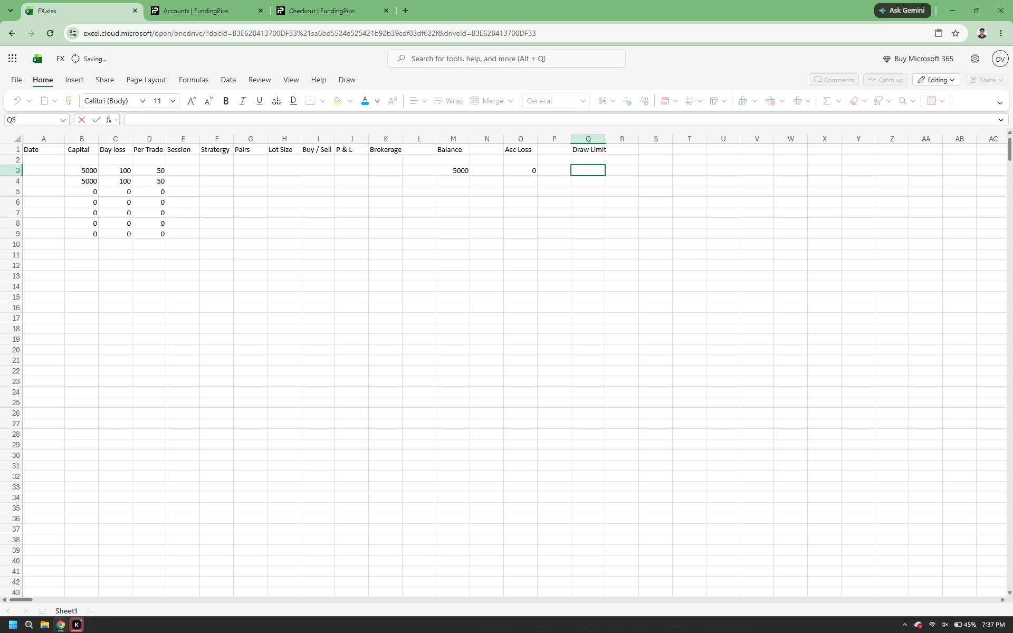
key("shift+plus")
key("shift+BackSpace")
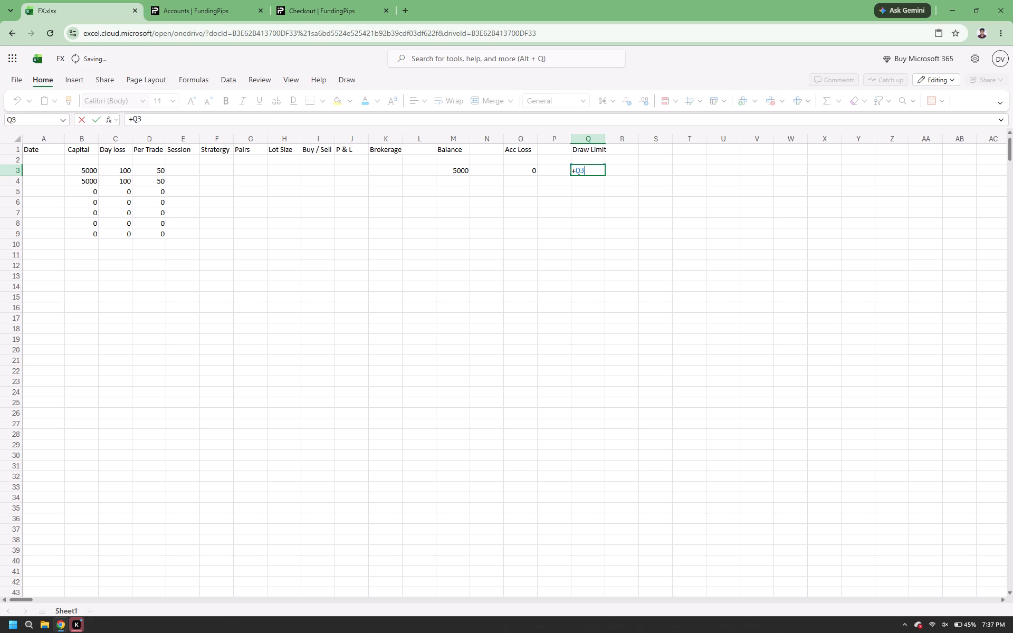
key("BackSpace")
key("BackSpace")
key("BackSpace")
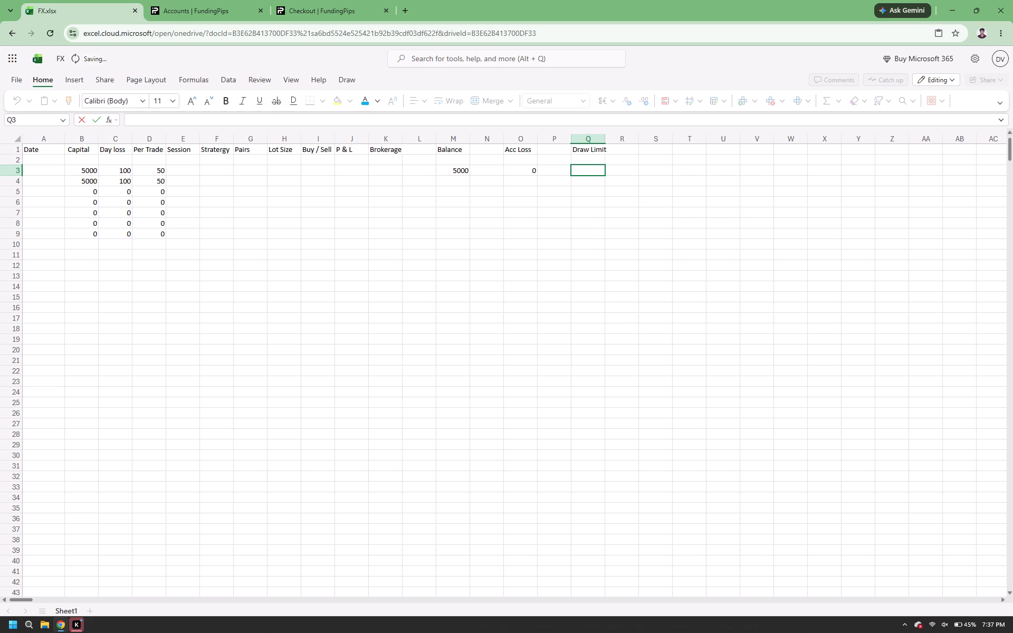
key("equal")
type("300")
key("minus")
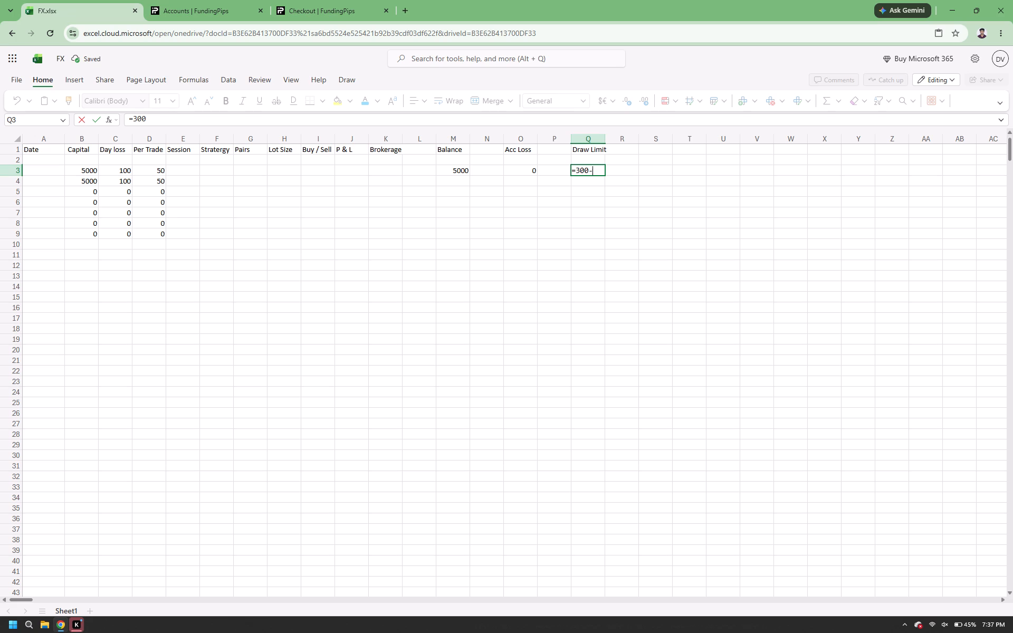
double_click(526, 171)
key("Return")
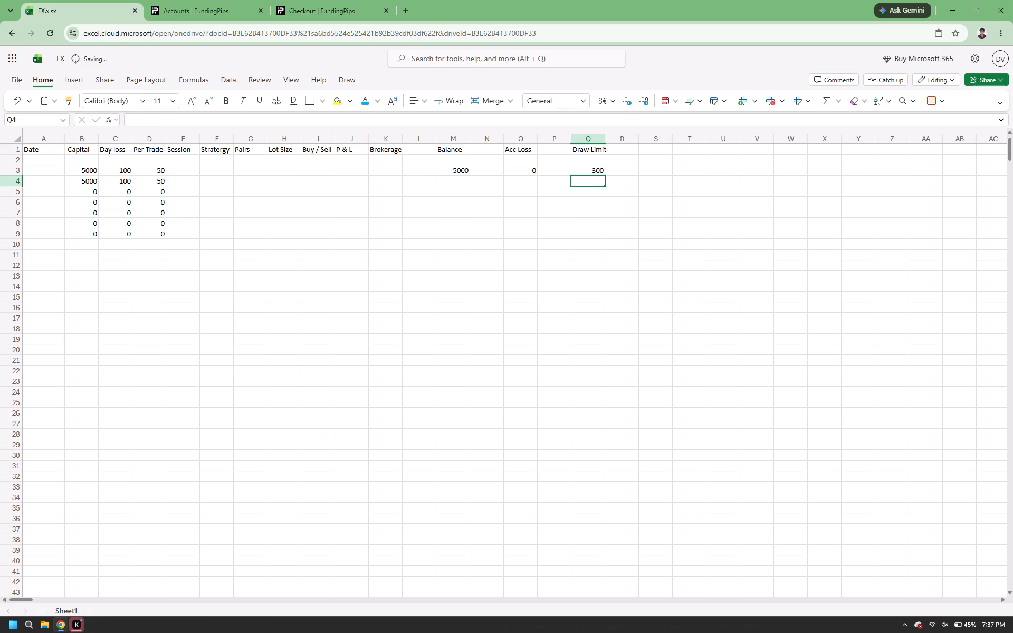
Fill the Balance formula from M3 down through M9.
left_click(456, 173)
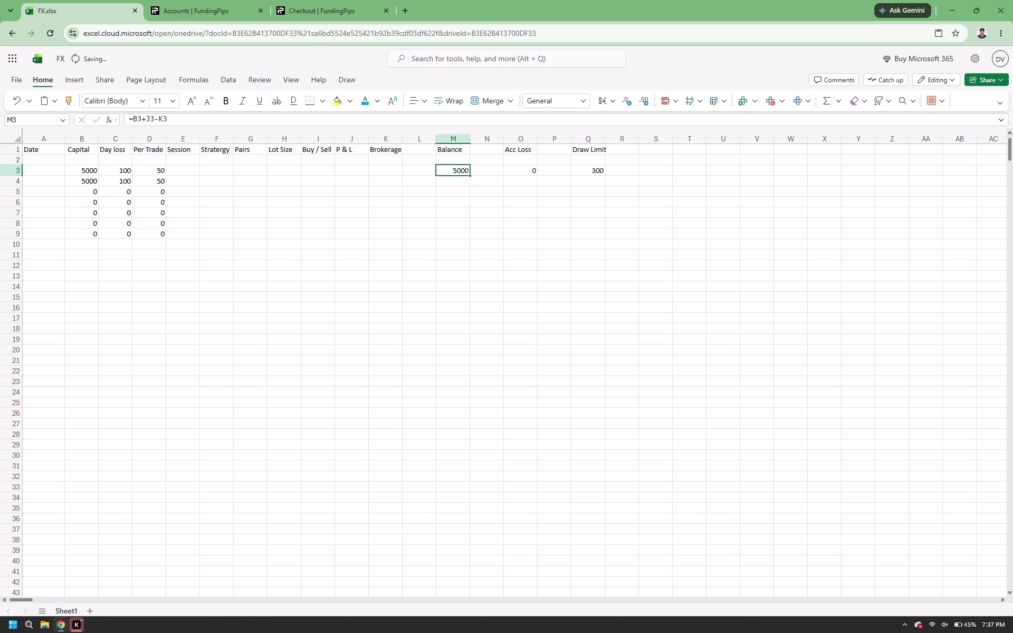
left_click_drag(471, 175, 468, 233)
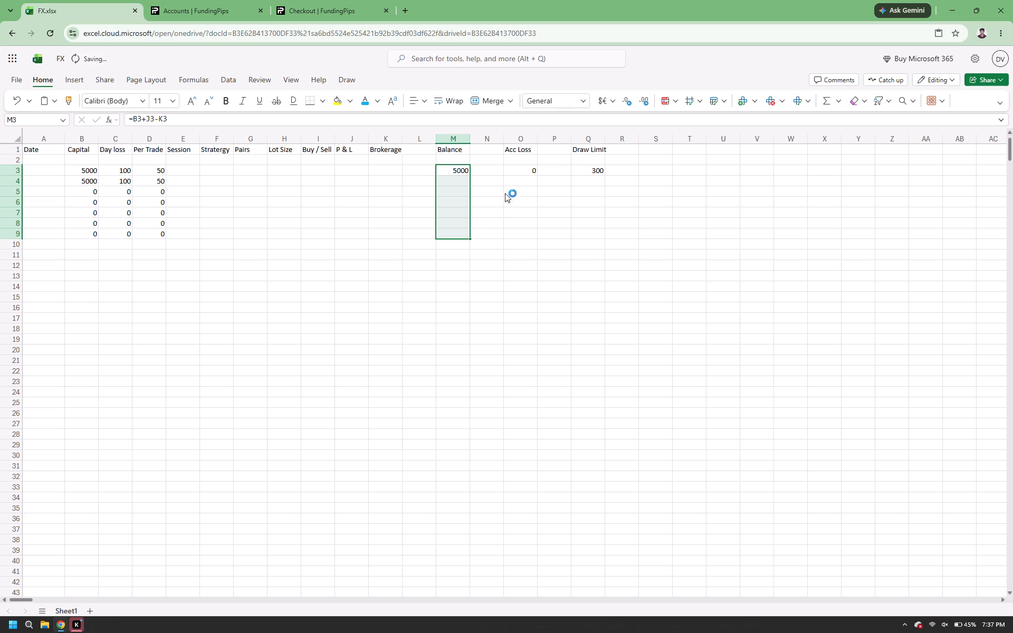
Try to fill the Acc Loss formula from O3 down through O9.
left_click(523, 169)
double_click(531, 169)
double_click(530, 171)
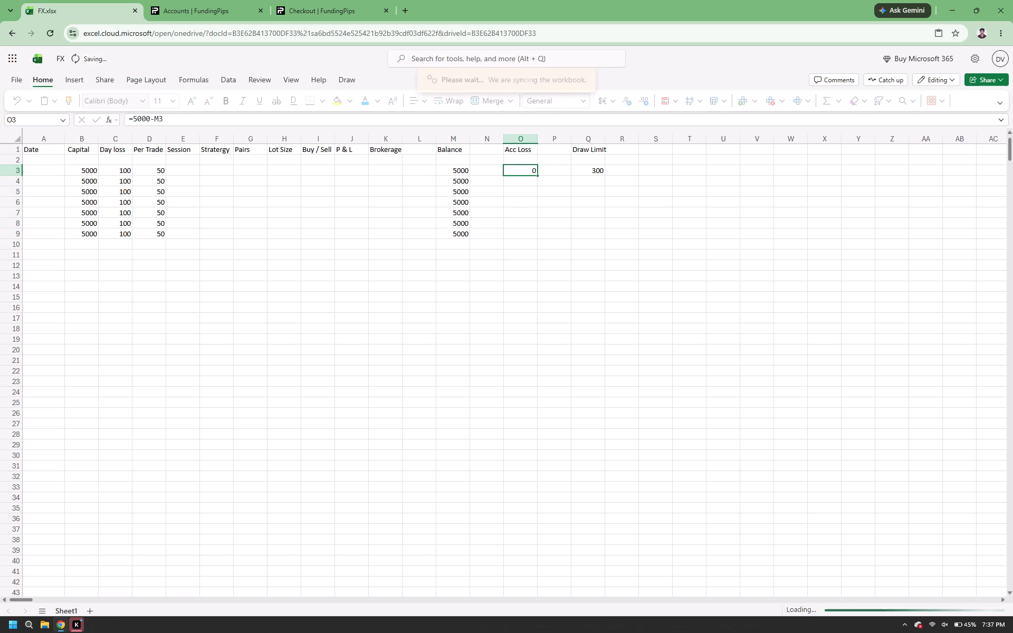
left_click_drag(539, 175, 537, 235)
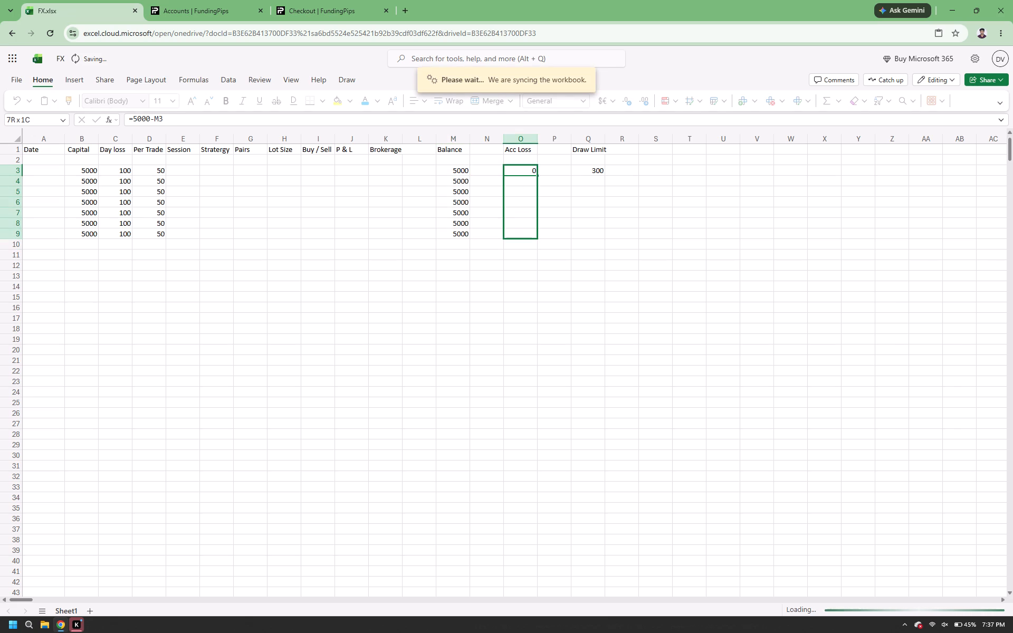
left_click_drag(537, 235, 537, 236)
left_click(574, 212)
Fill the Draw Limit formula from Q3 down through Q9.
double_click(596, 166)
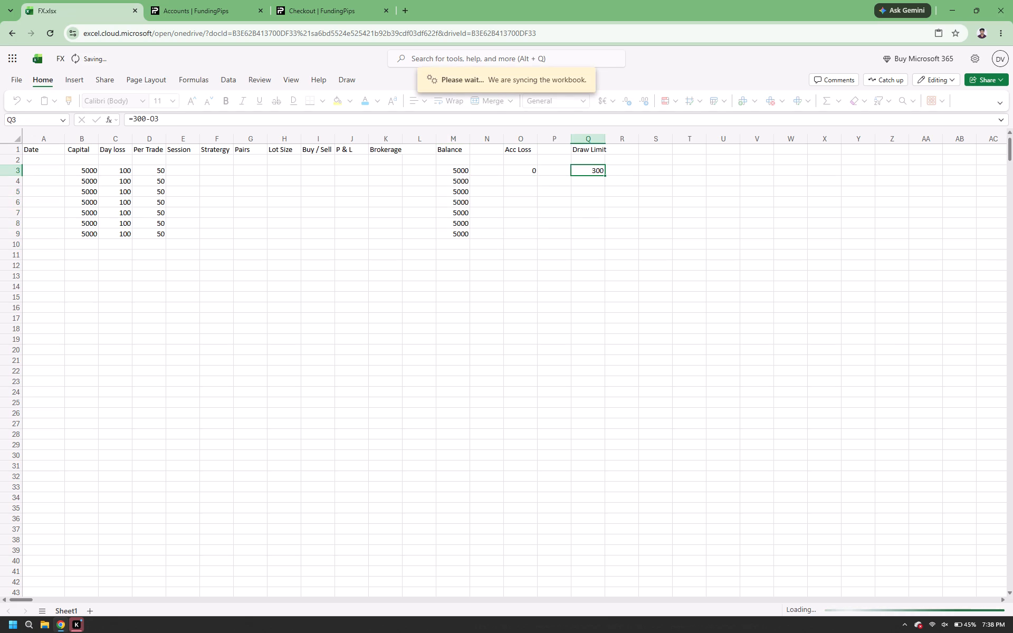
left_click_drag(606, 175, 604, 233)
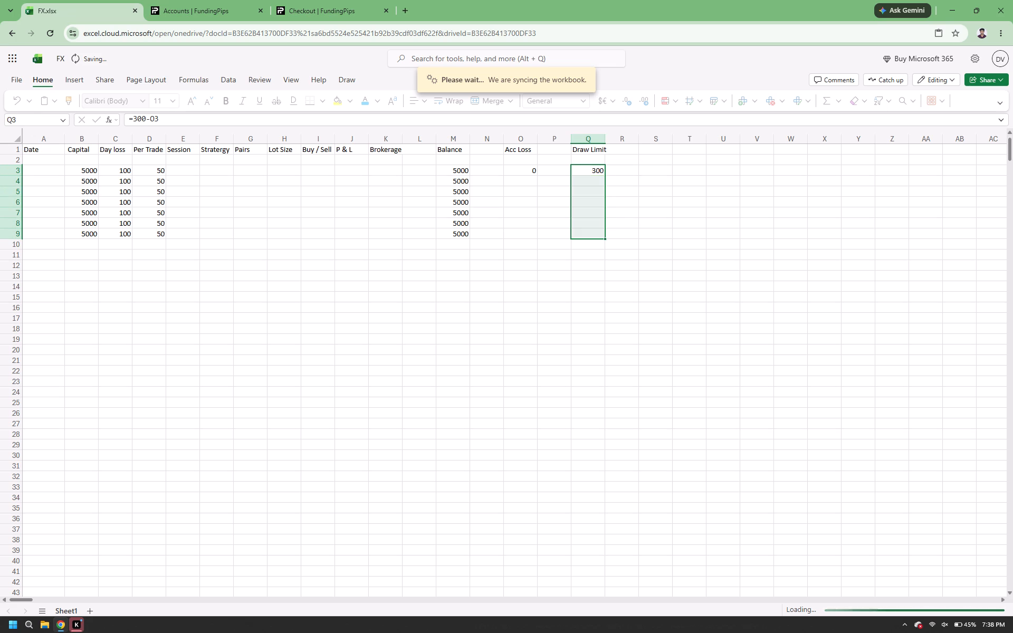
key("Return")
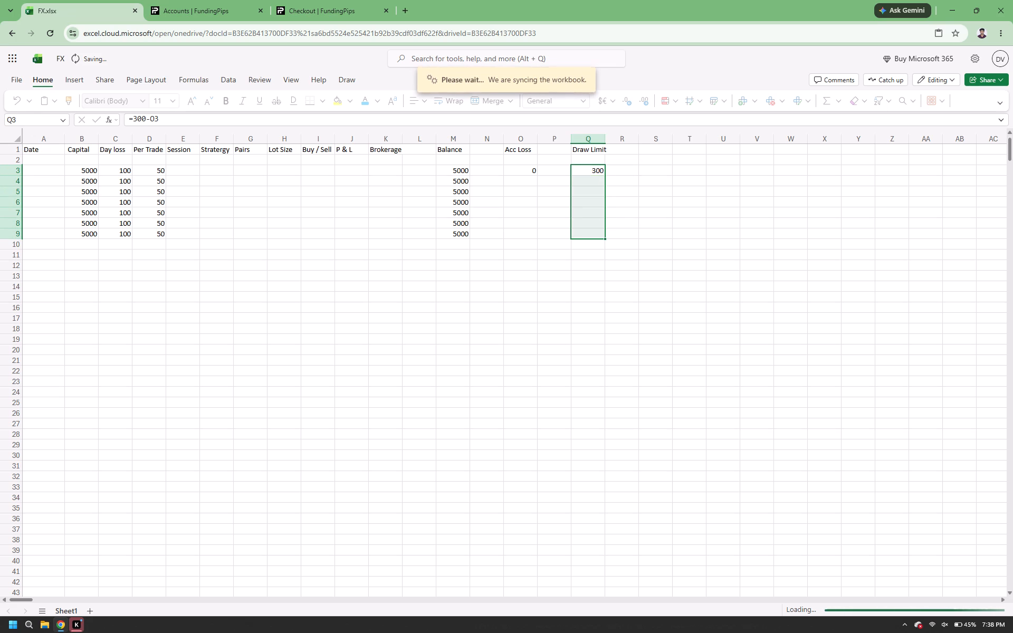
Fill the Acc Loss formula in O3 down through O9.
double_click(529, 172)
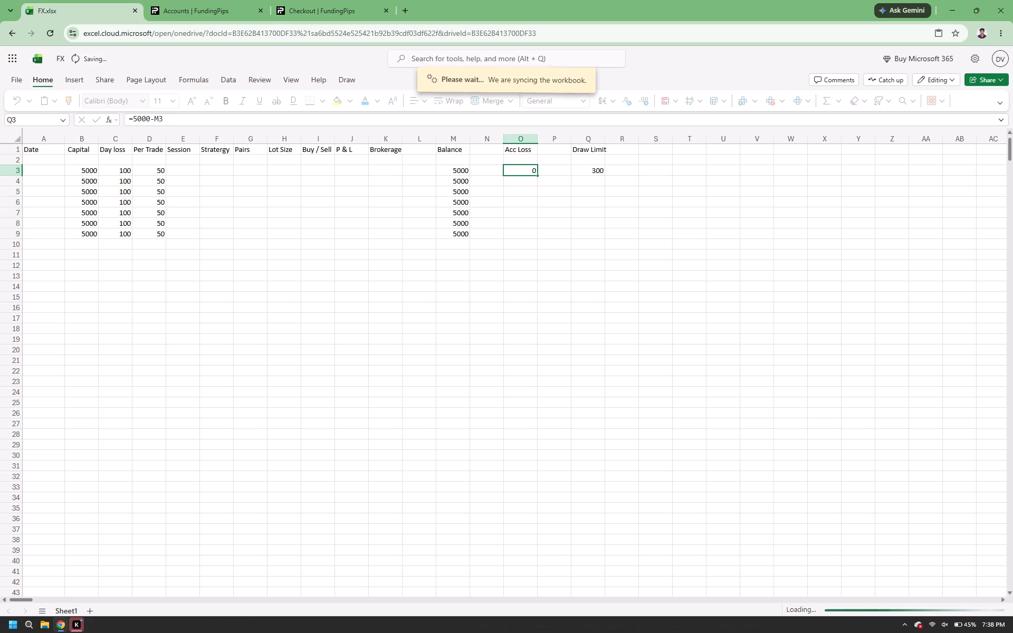
left_click_drag(538, 176, 545, 238)
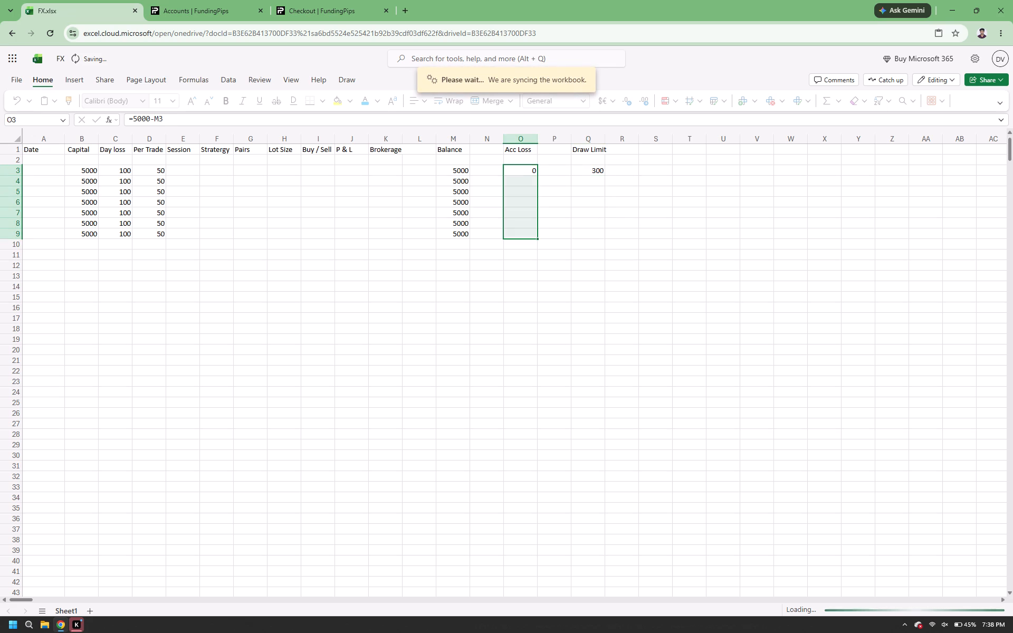
Switch to the FundingPips Accounts page to view the trading account's overview.
left_click(297, 0)
left_click(208, 0)
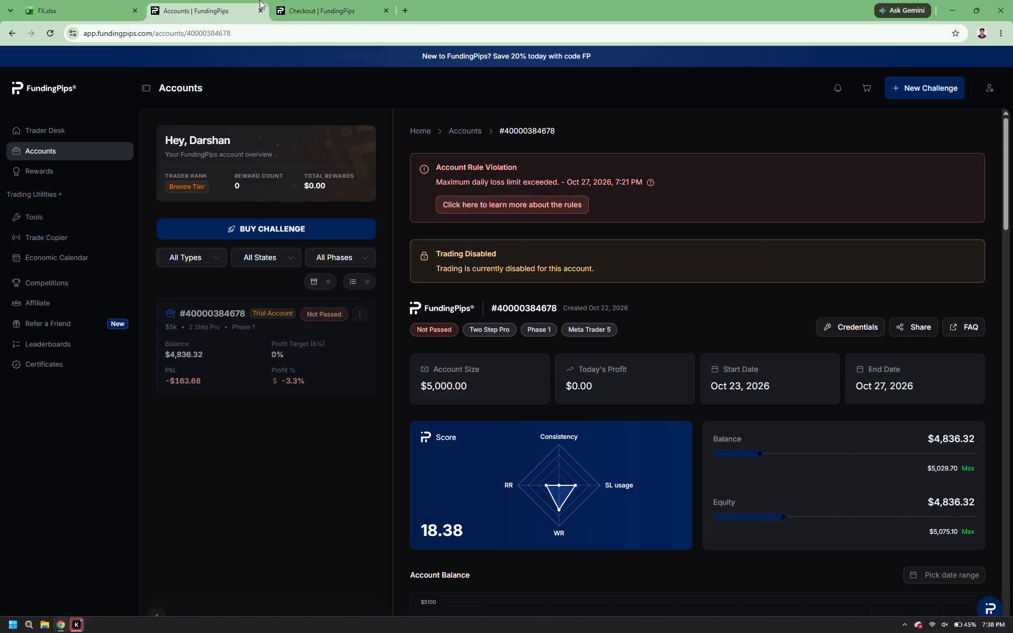
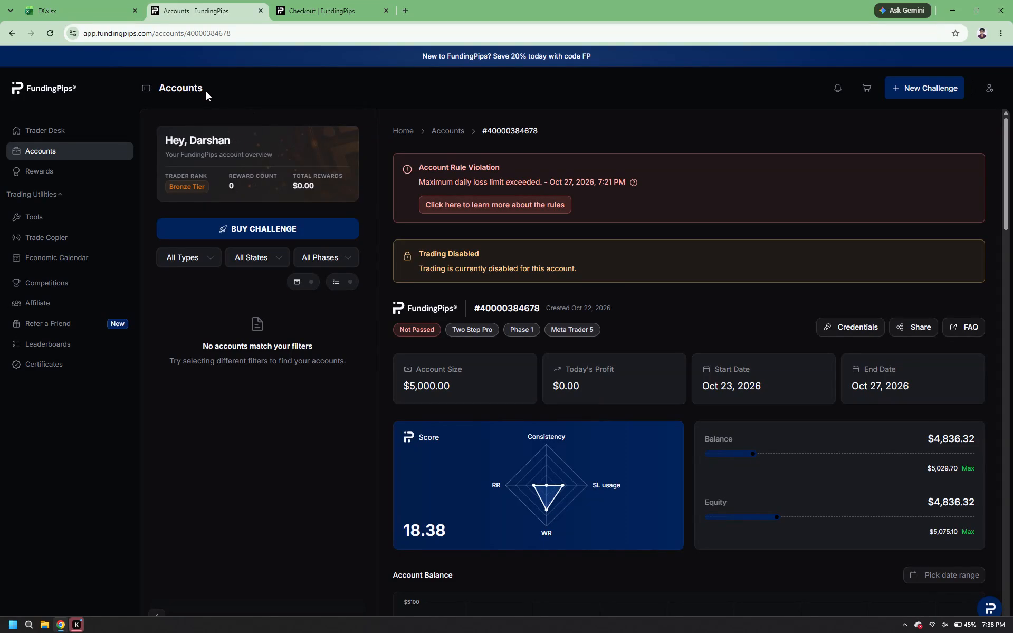
Reload the FundingPips Accounts page to refresh the trading account's overview.
left_click(48, 33)
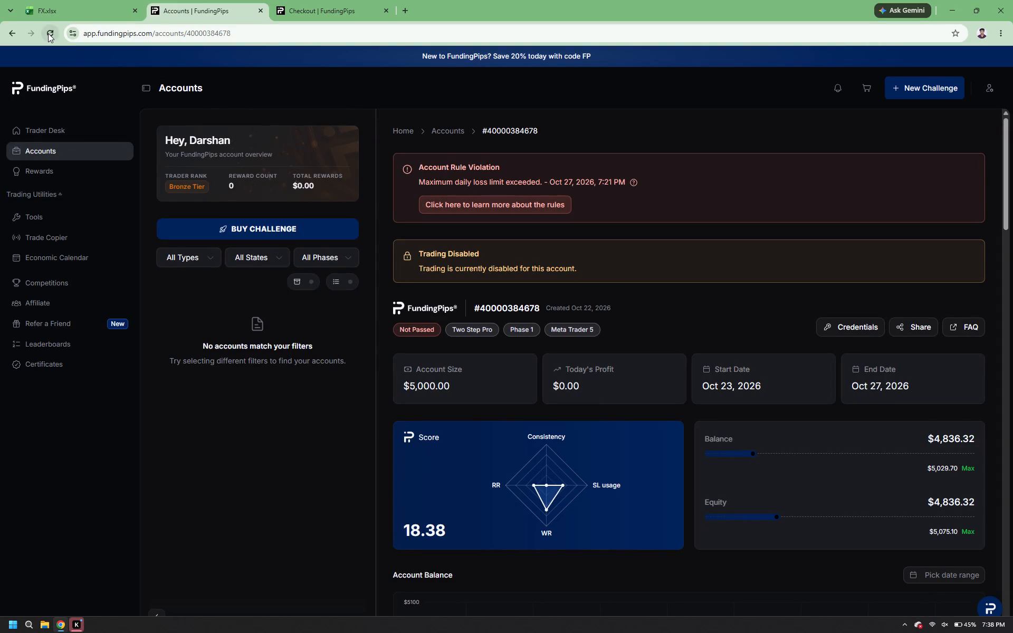
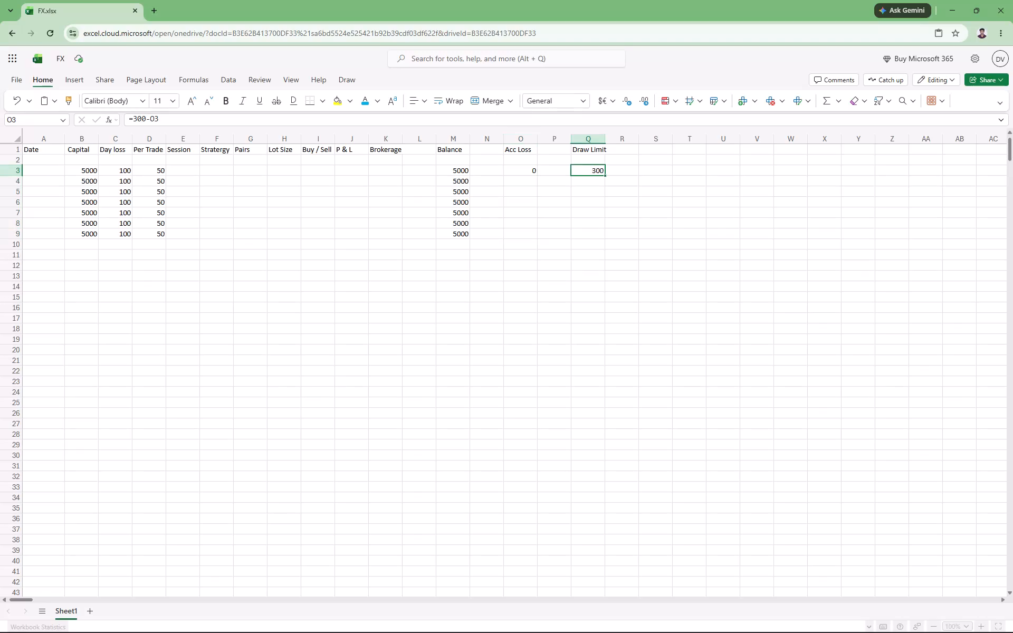
Fill the Acc Loss formula =5000-M3 from O3 down through row 9.
double_click(526, 173)
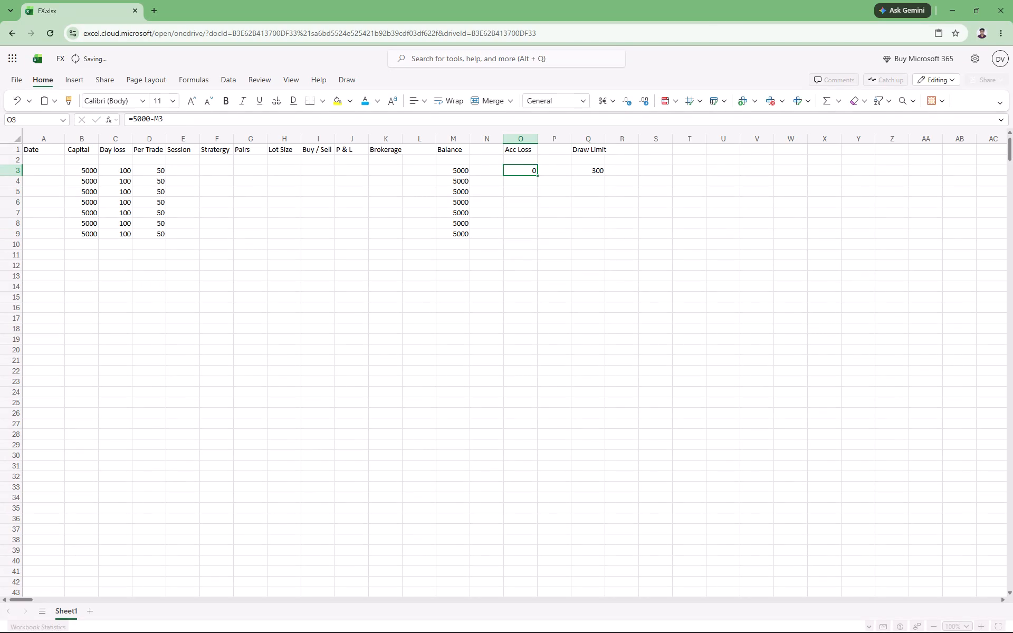
left_click(533, 182)
left_click(532, 172)
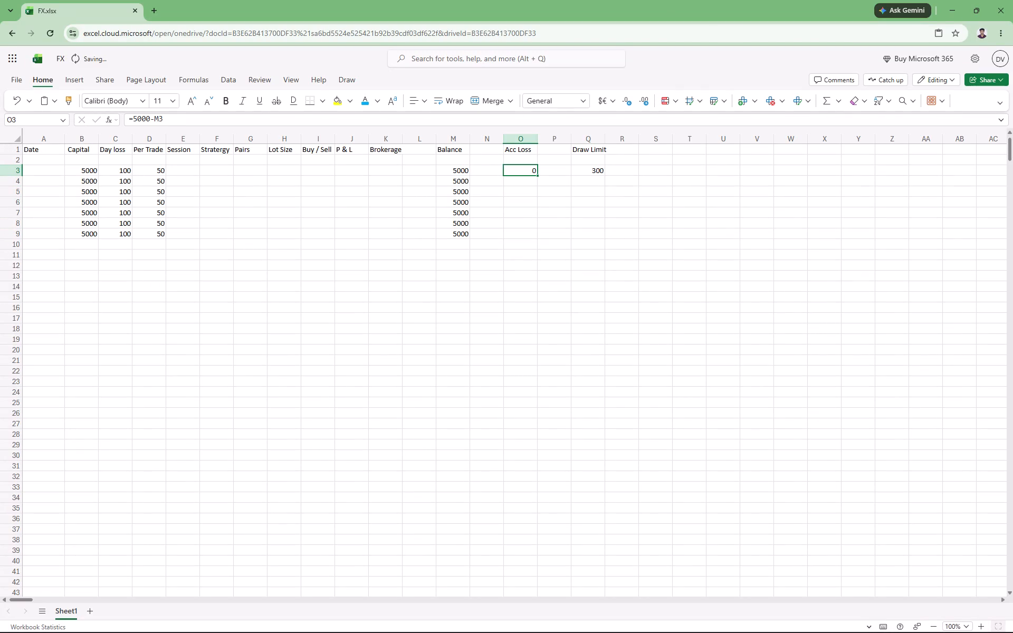
left_click_drag(538, 176, 541, 236)
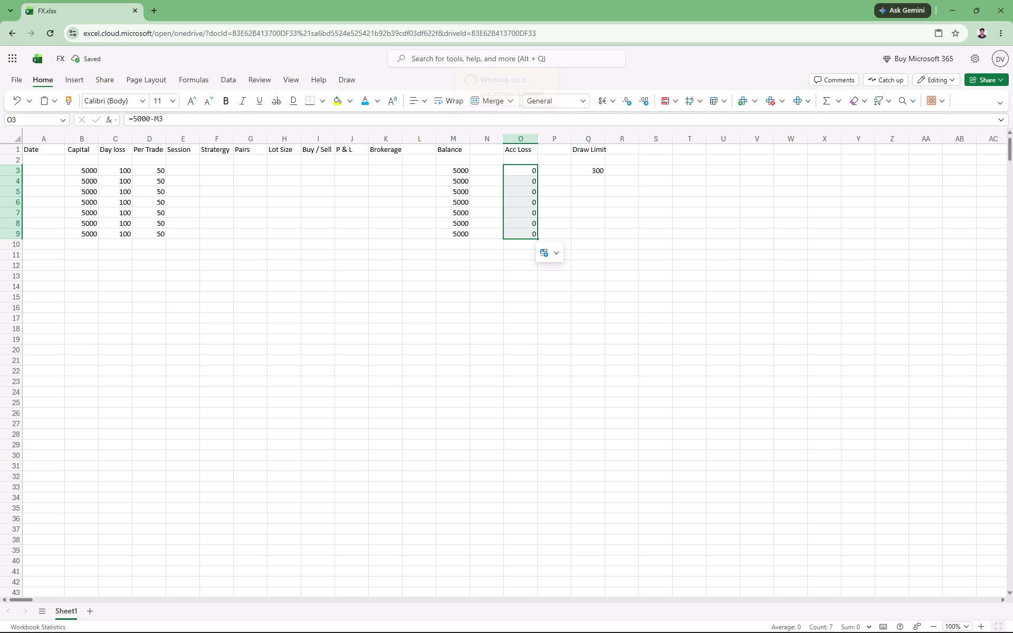
Fill the Draw Limit formula =300-O3 from Q3 down through row 9.
double_click(591, 167)
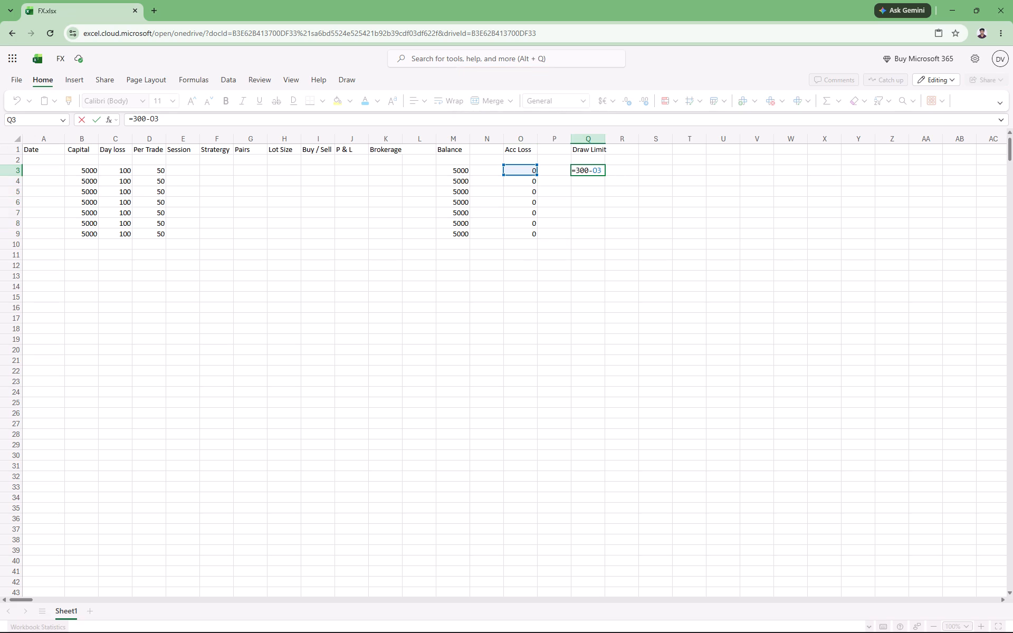
left_click(598, 170)
left_click(598, 174)
left_click(599, 176)
left_click(599, 179)
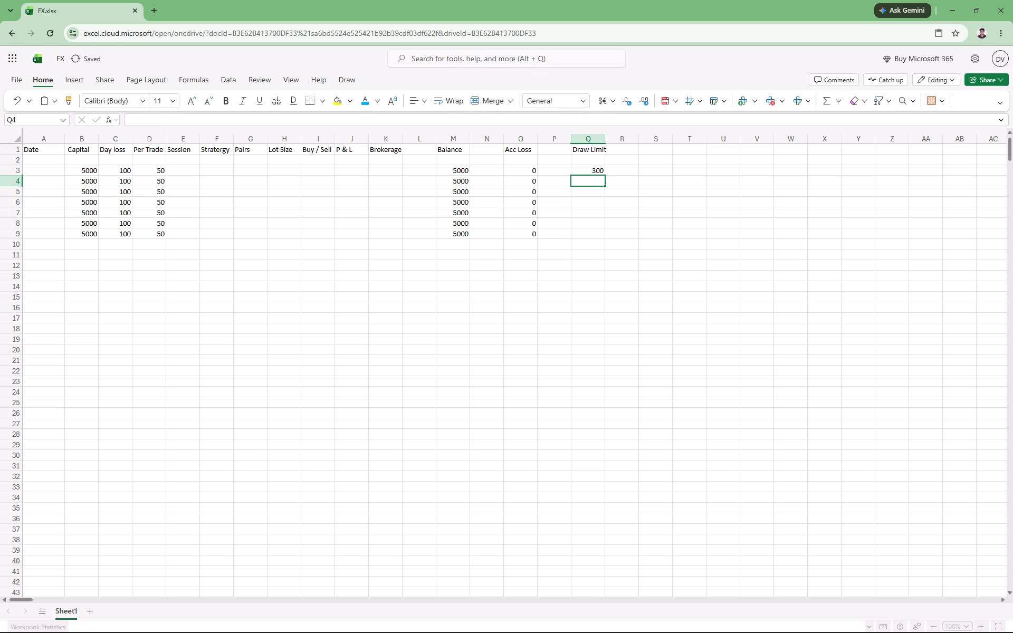
left_click(599, 174)
left_click_drag(606, 176, 610, 233)
left_click(655, 213)
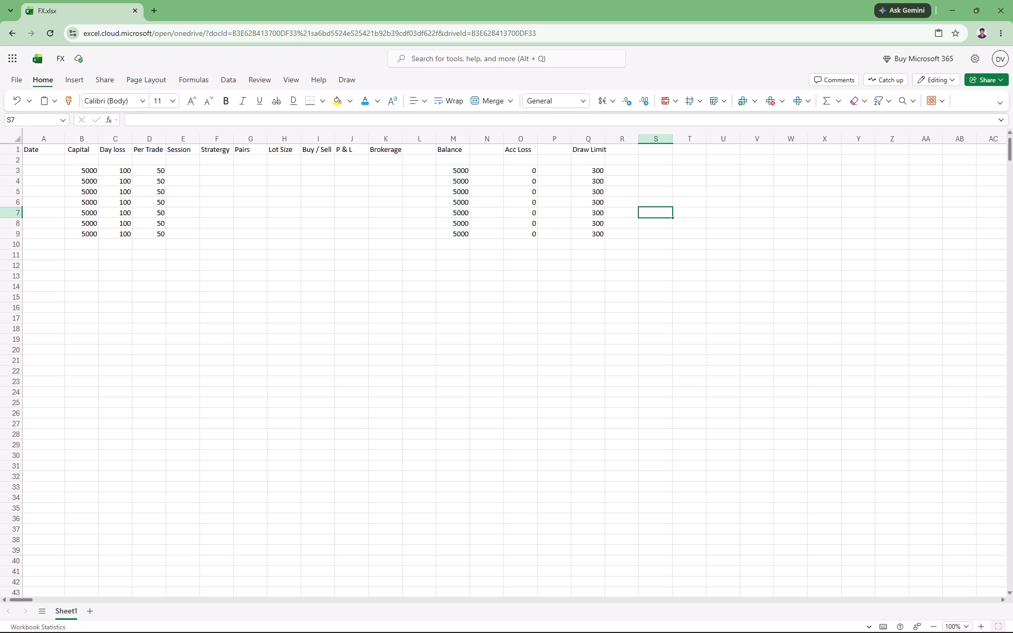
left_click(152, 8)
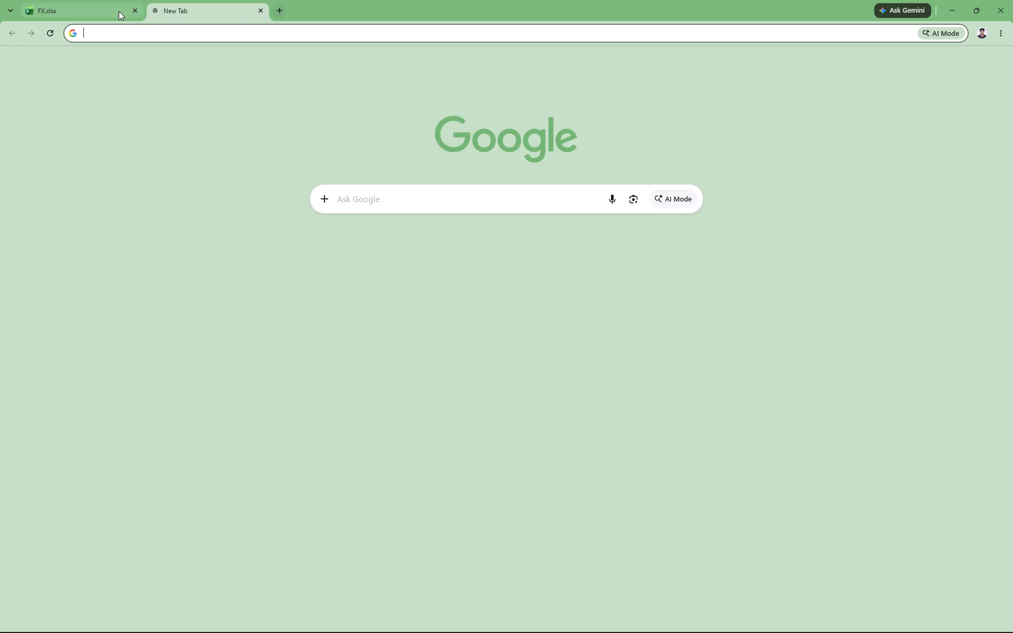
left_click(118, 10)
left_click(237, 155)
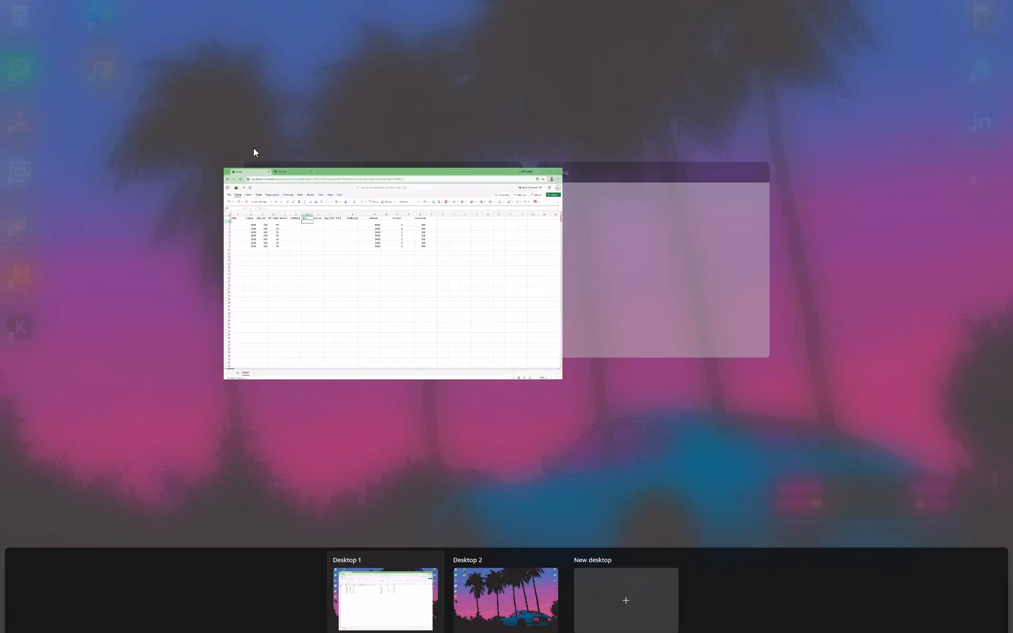
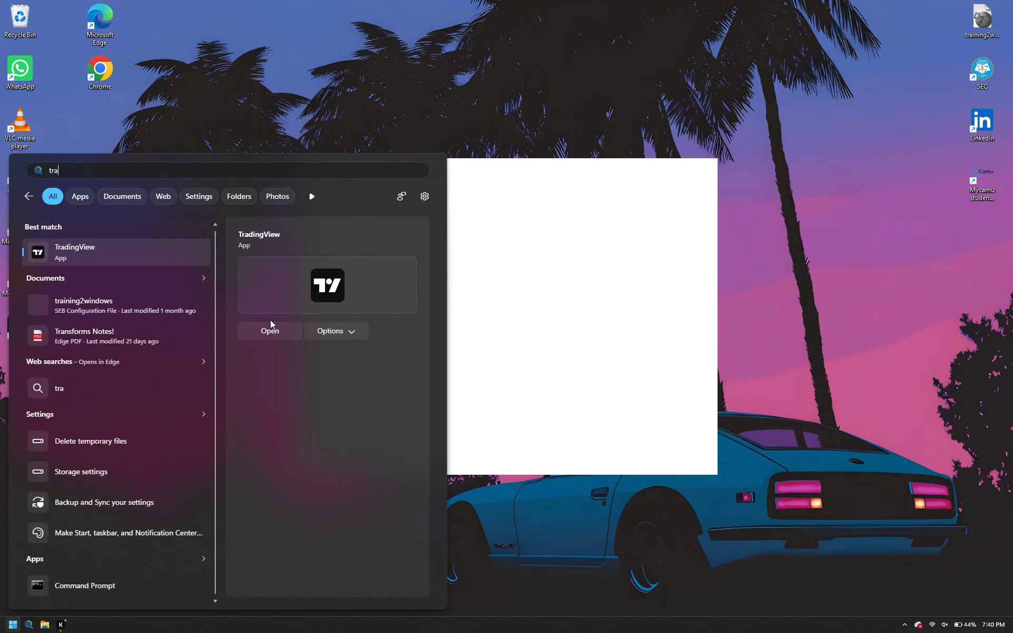
Launch the TradingView desktop app from the search results.
double_click(272, 327)
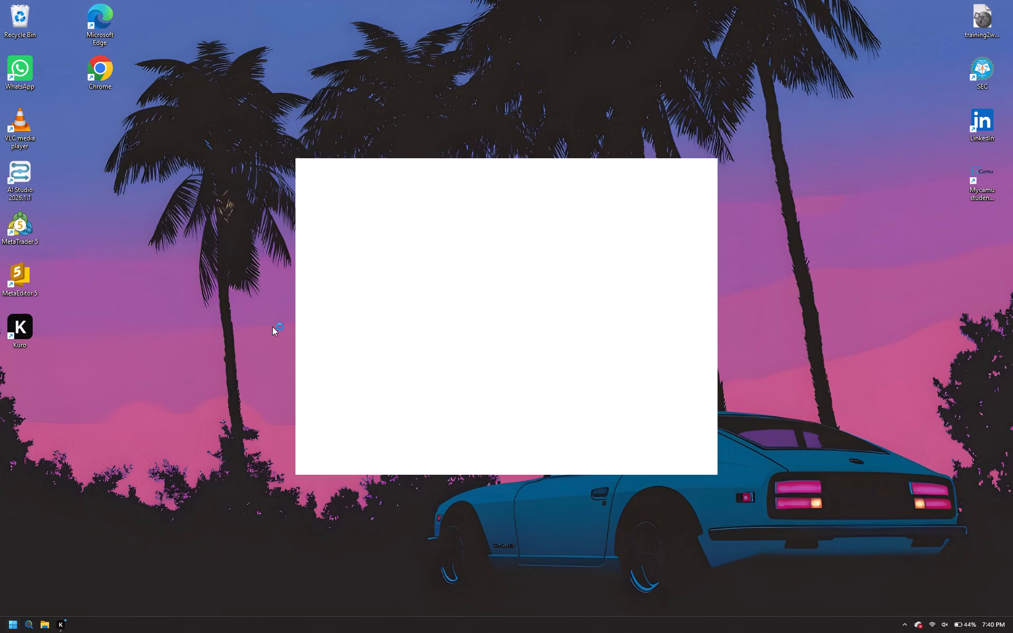
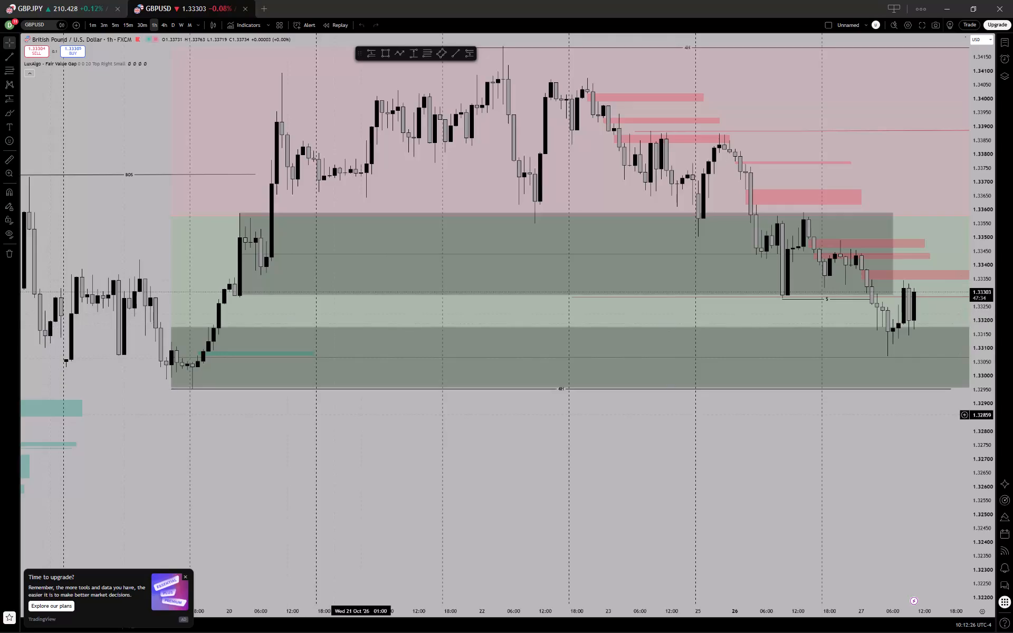
Examine GBPUSD price action on the 15-minute and 5-minute timeframes, ending on the 15-minute chart.
left_click_drag(610, 416, 458, 493)
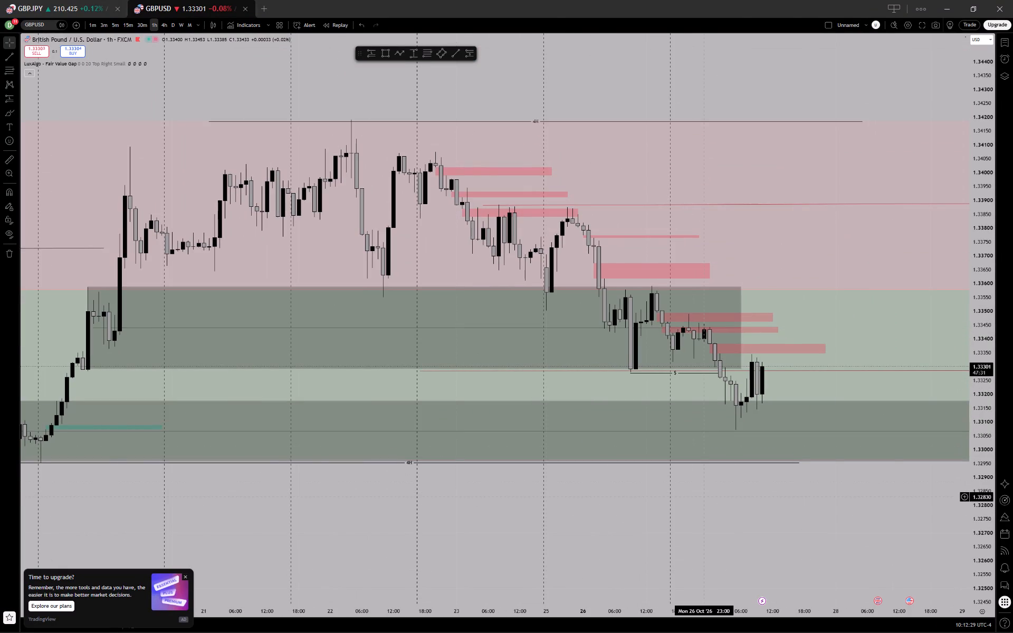
left_click(129, 25)
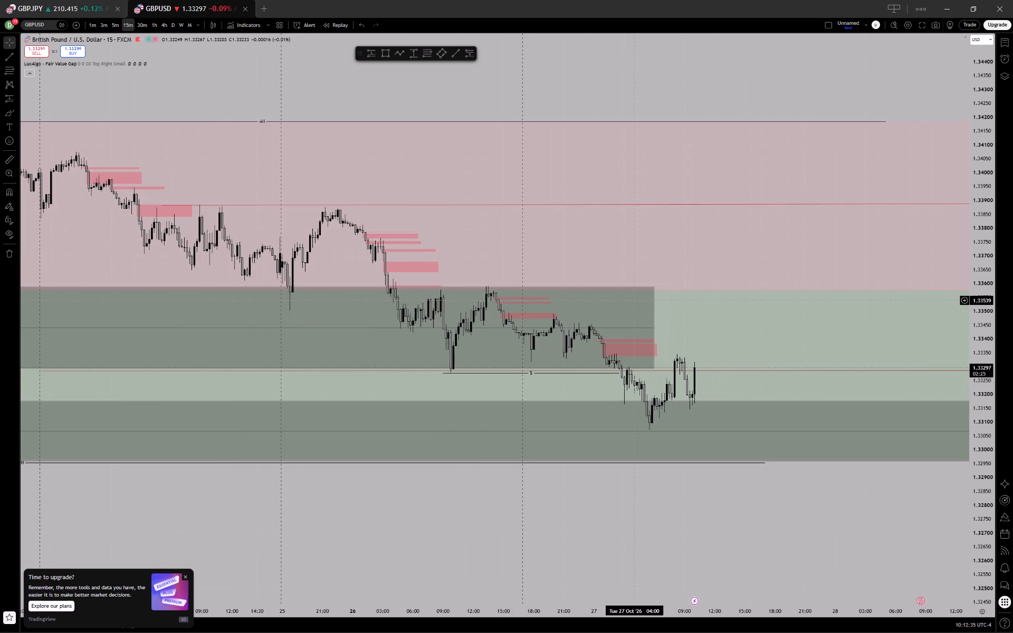
left_click(113, 24)
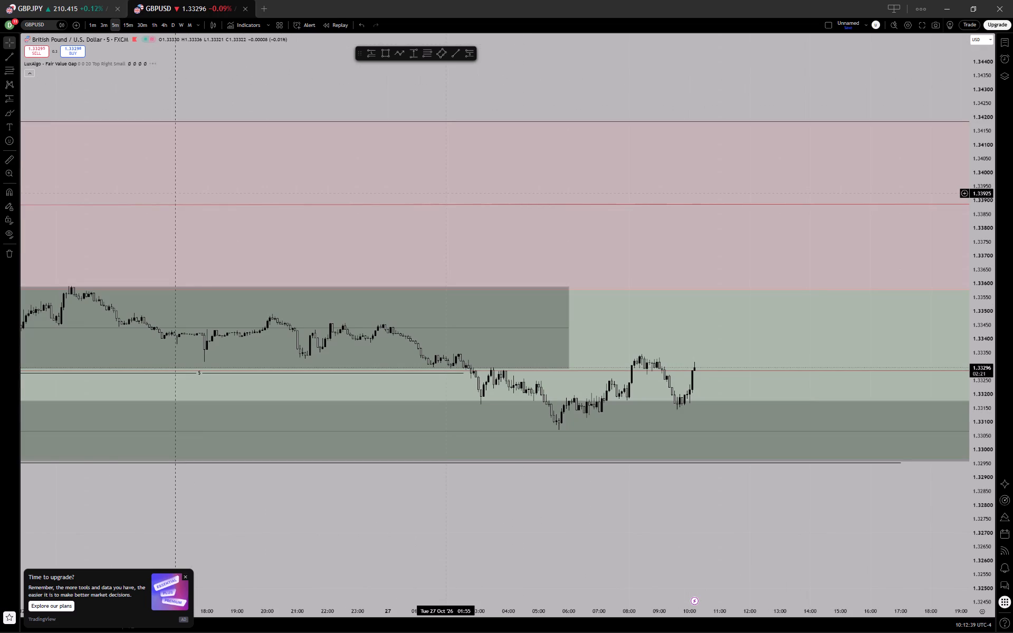
left_click(125, 24)
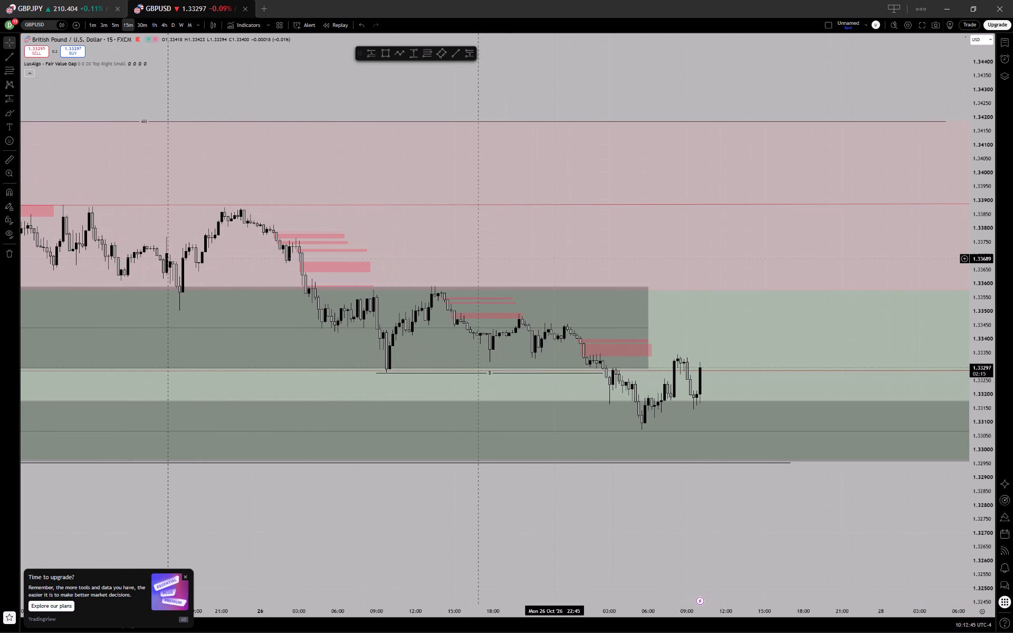
Change the symbol of the GBPJPY chart to EURUSD.
left_click(38, 1)
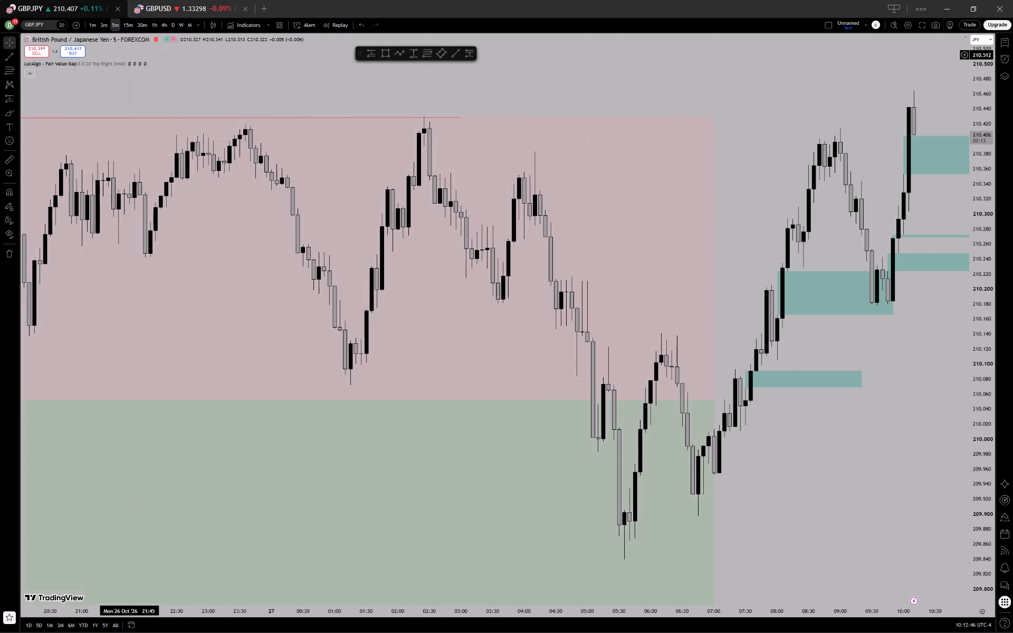
left_click(99, 40)
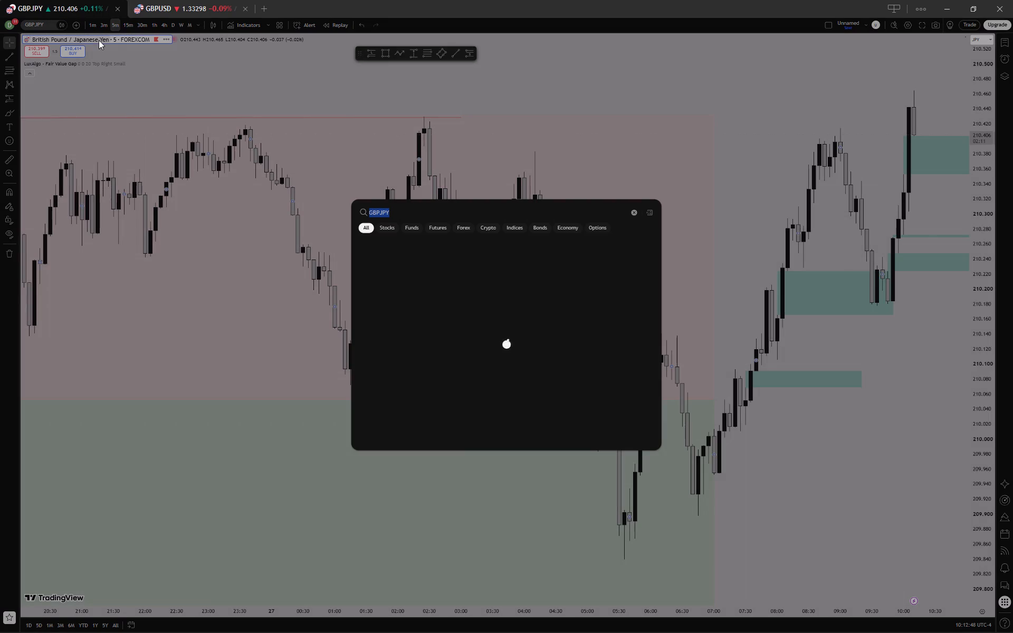
key("BackSpace")
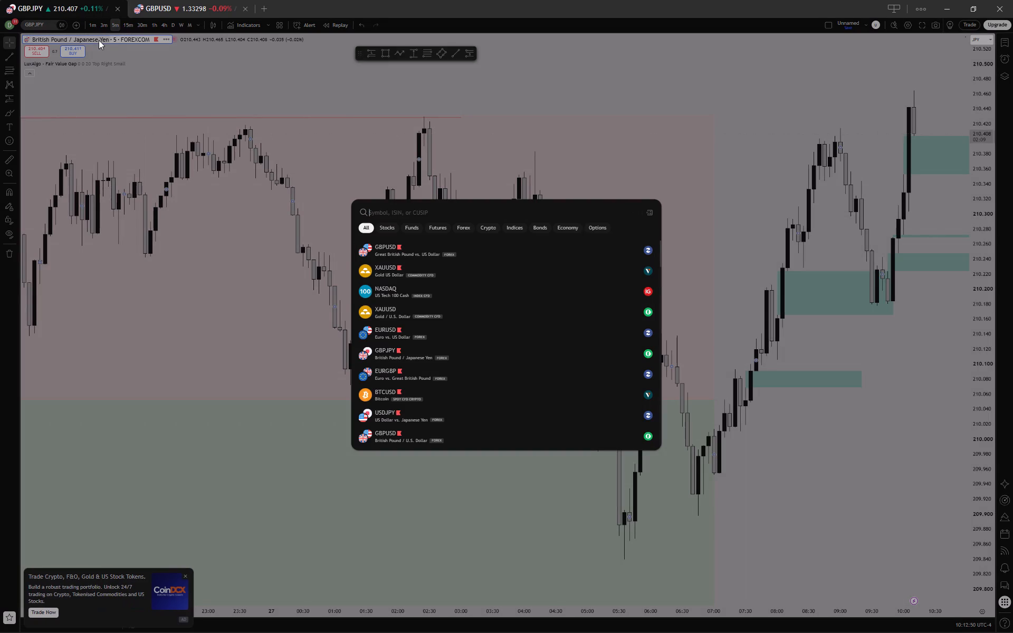
left_click(396, 332)
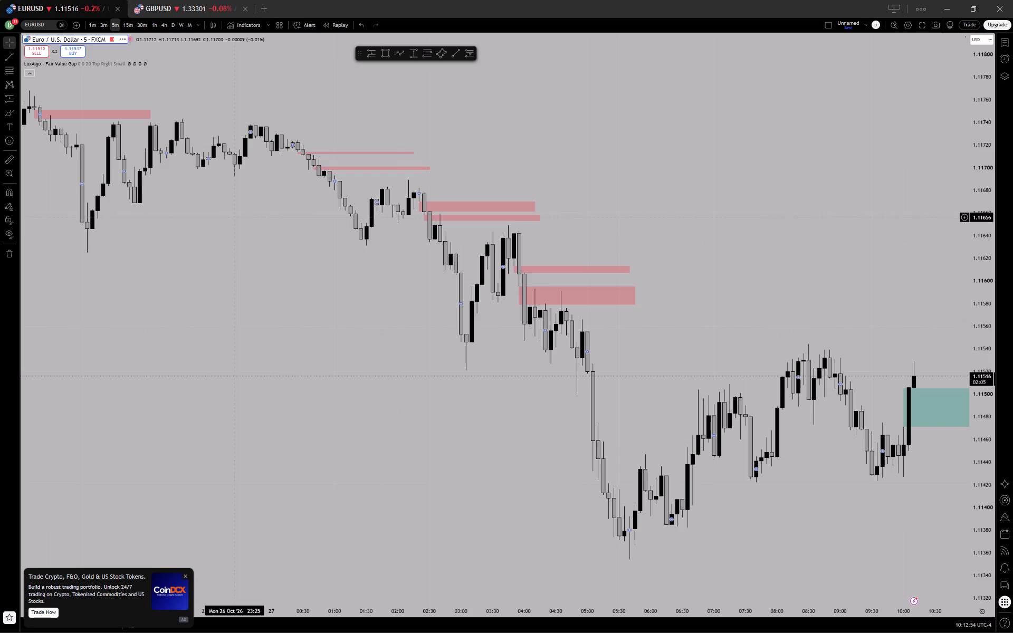
Set the EURUSD chart to the daily timeframe and remove its 4 existing drawings, keeping the indicator.
left_click(172, 21)
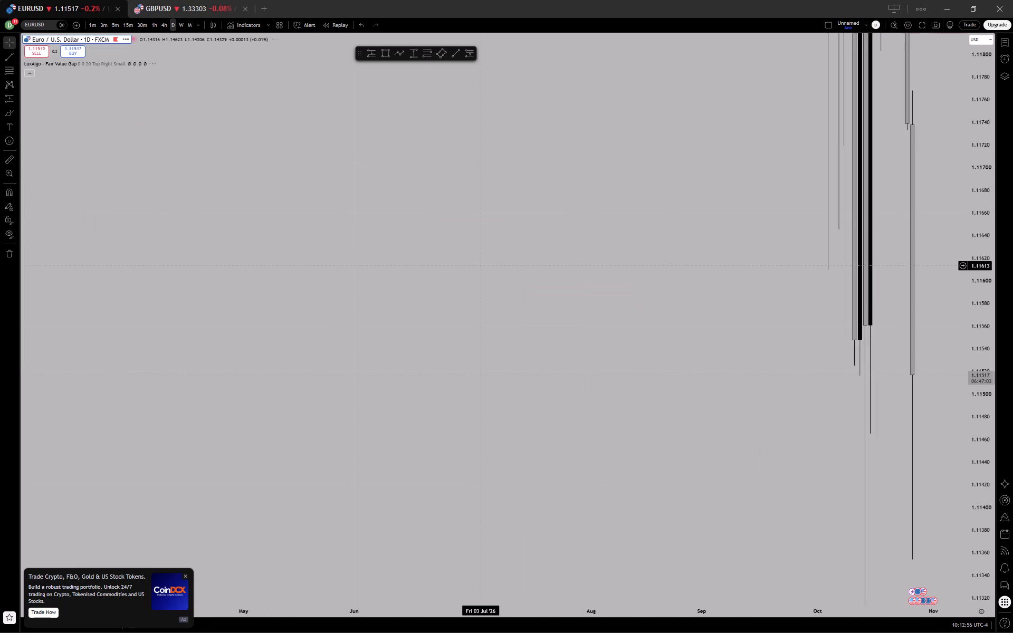
left_click_drag(694, 315, 337, 322)
left_click_drag(971, 152, 1012, 511)
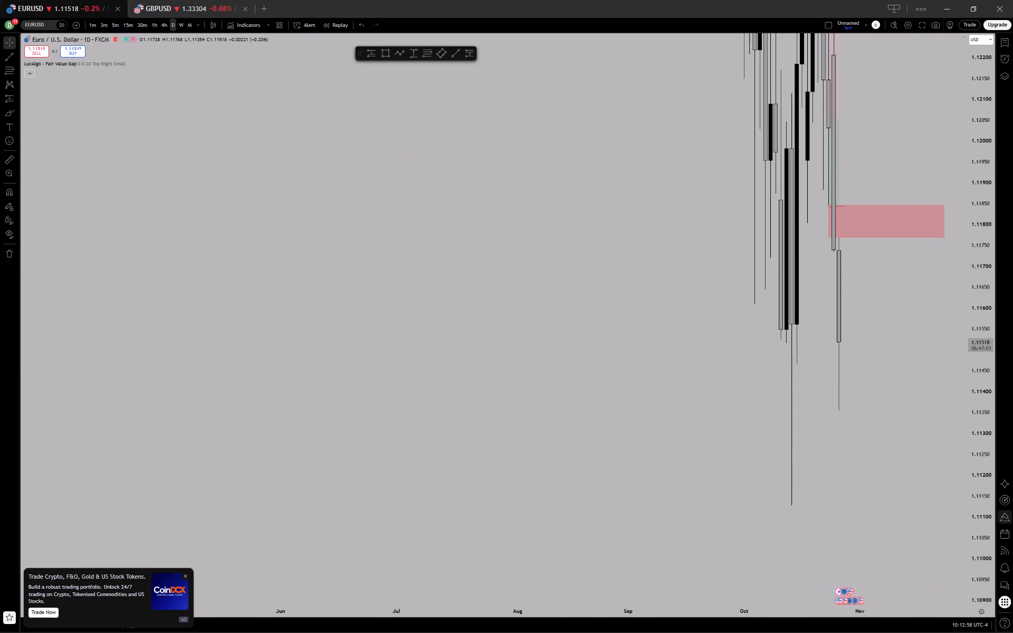
left_click_drag(899, 244, 641, 344)
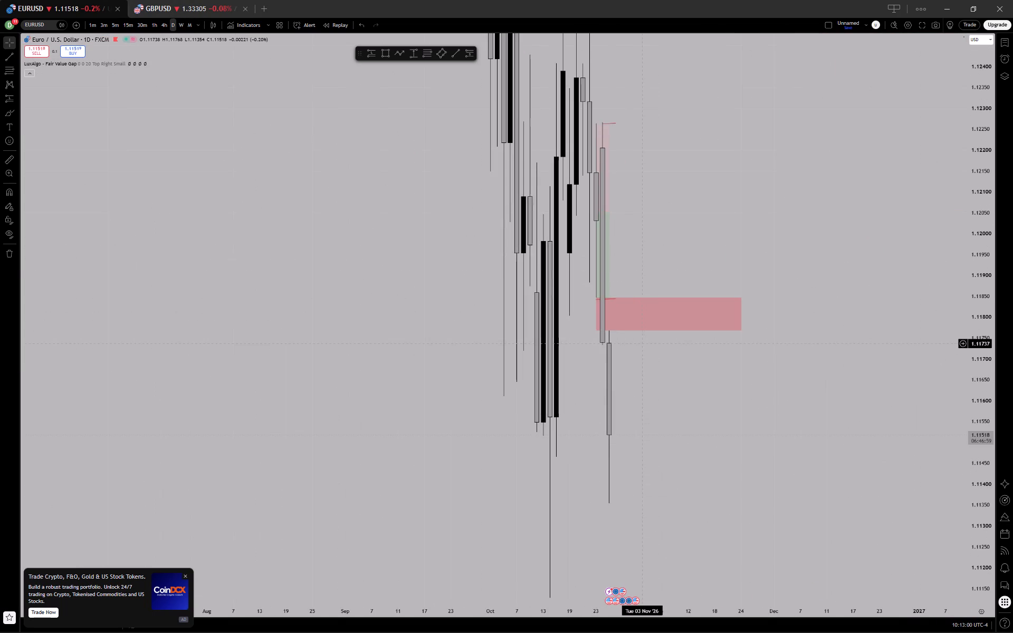
left_click(5, 250)
left_click(58, 253)
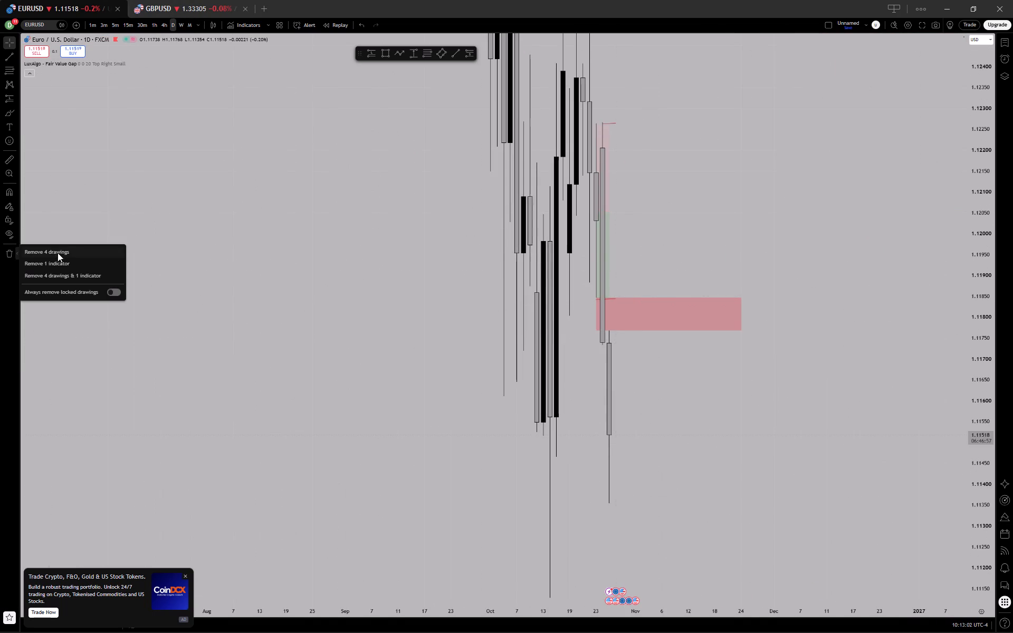
On the 4-hour EURUSD chart, draw a rectangle over the 27 October bearish candle from about 1.11700 down to about 1.11500.
left_click_drag(439, 258, 215, 314)
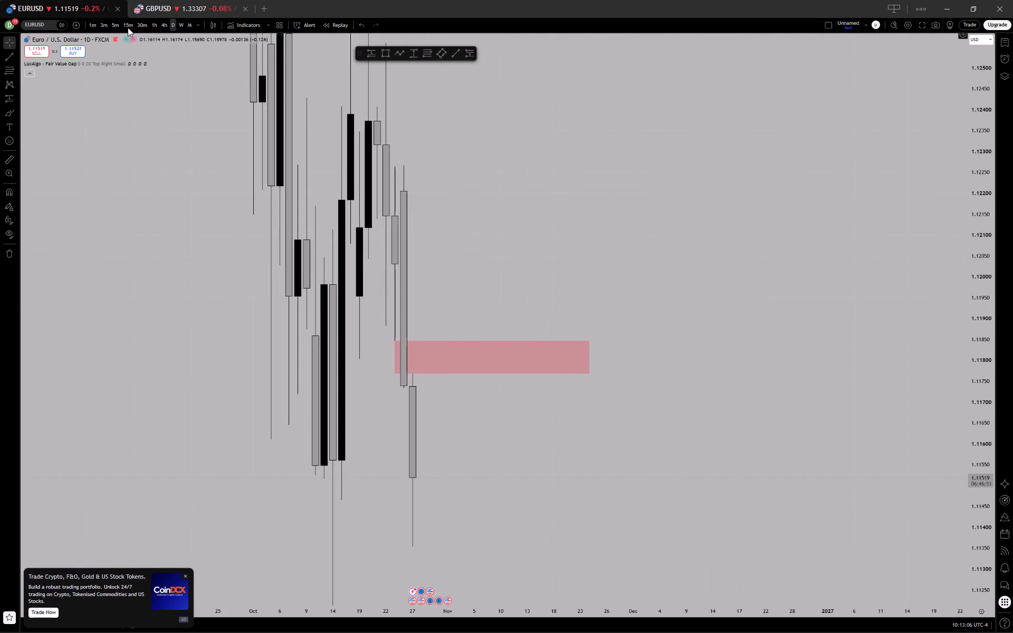
left_click(164, 26)
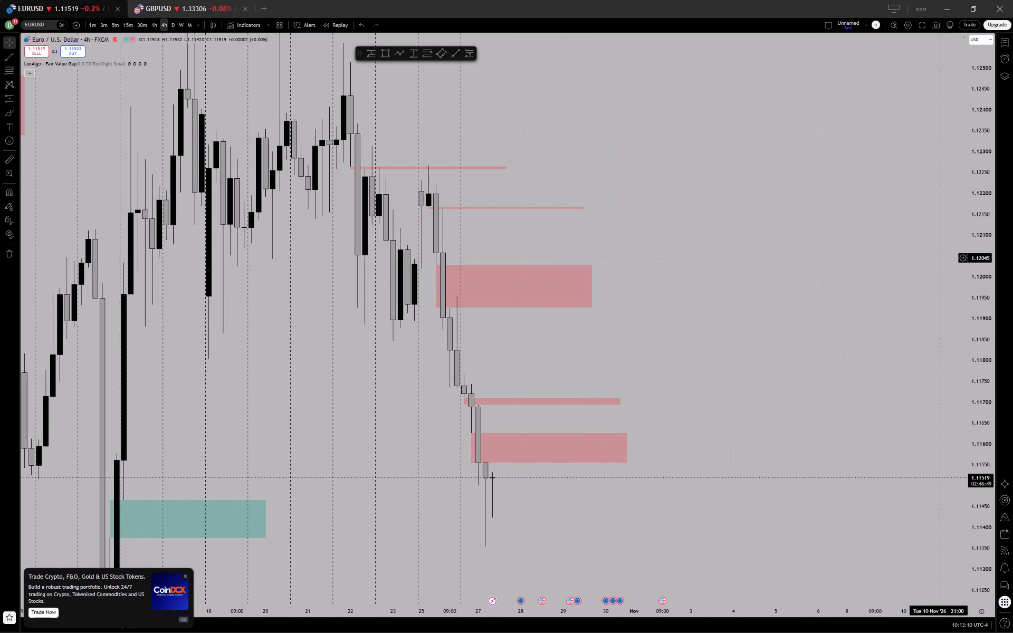
left_click_drag(970, 223, 960, 518)
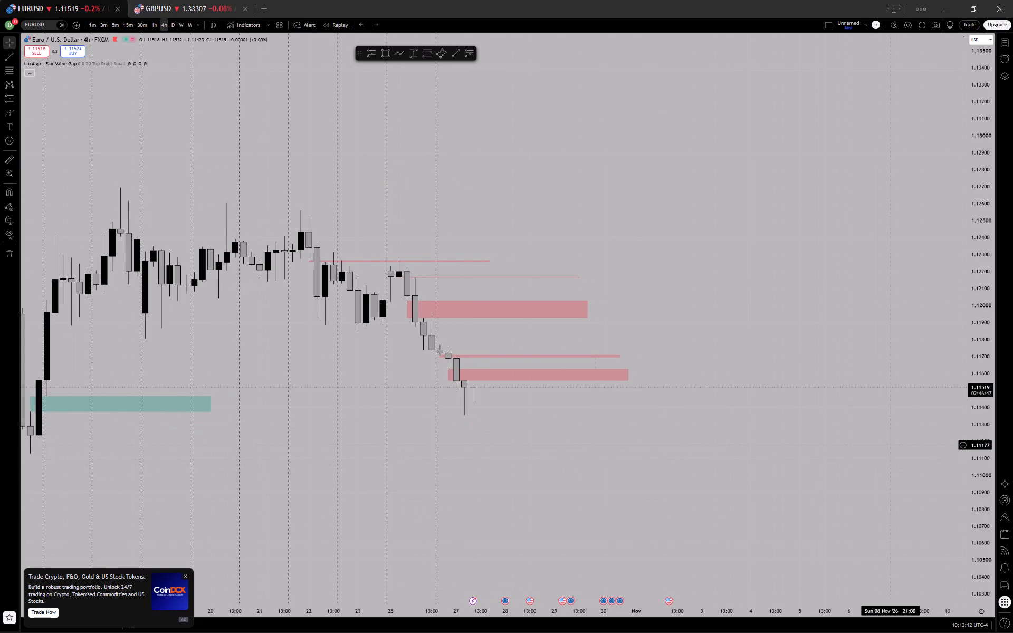
left_click_drag(981, 454, 893, 280)
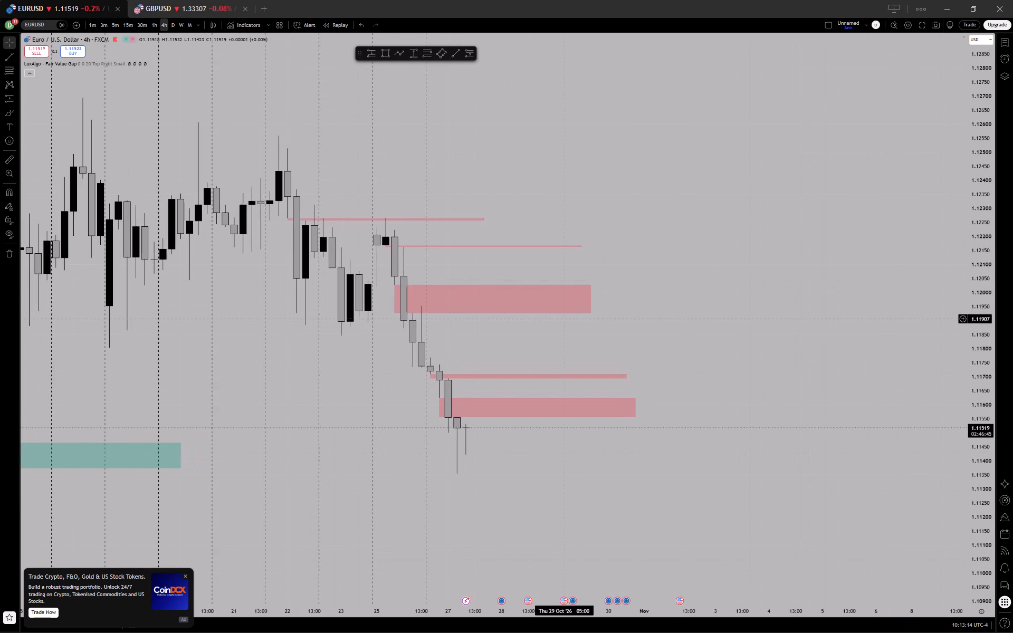
left_click(389, 49)
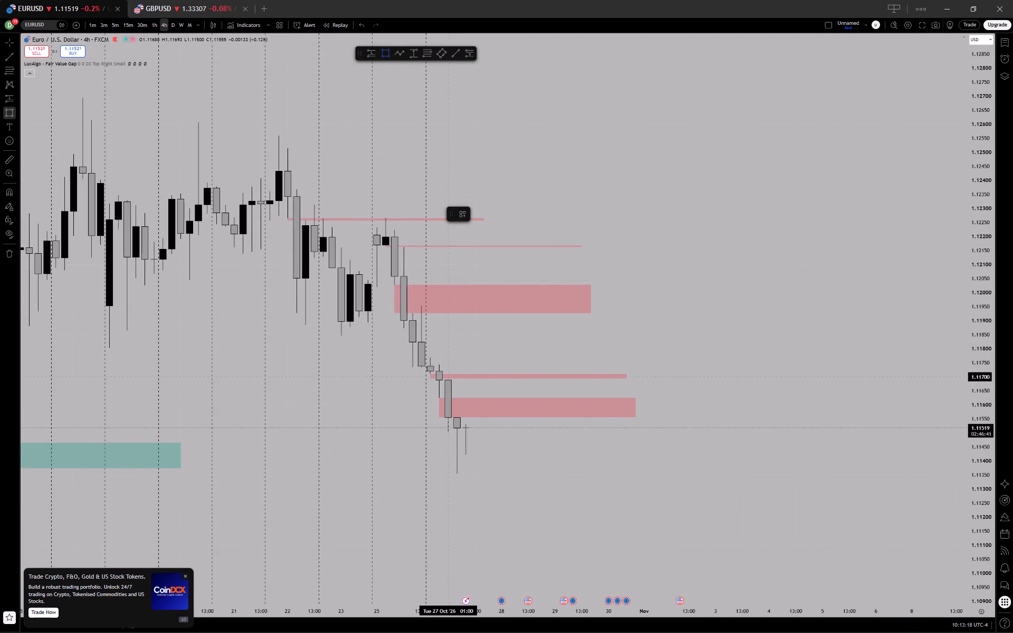
left_click(446, 377)
left_click(468, 433)
left_click(534, 435)
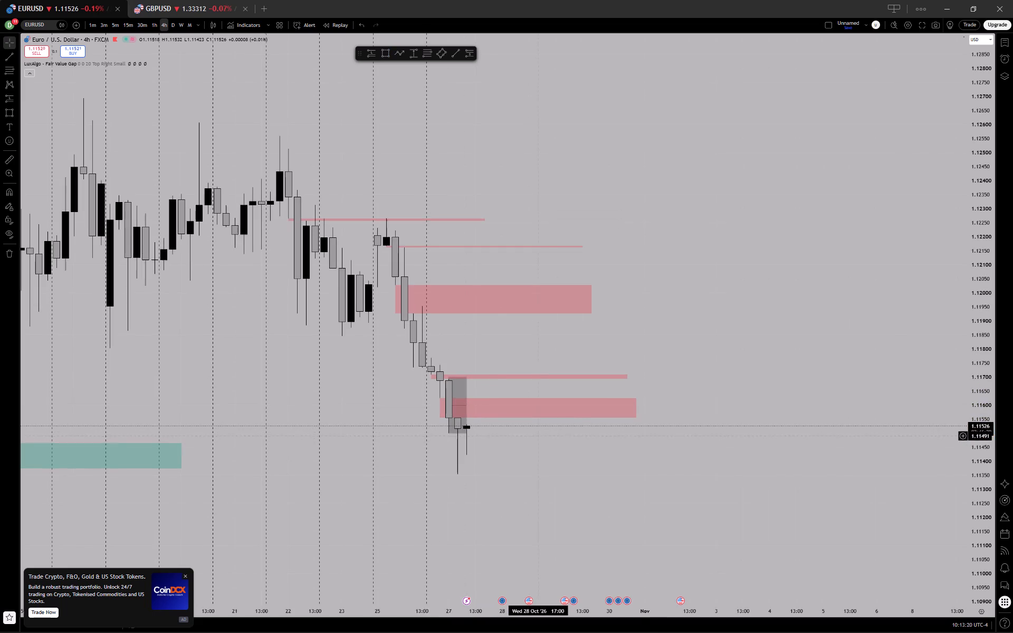
Examine EURUSD price action around the marked rectangle on the 15-minute timeframe.
left_click(127, 24)
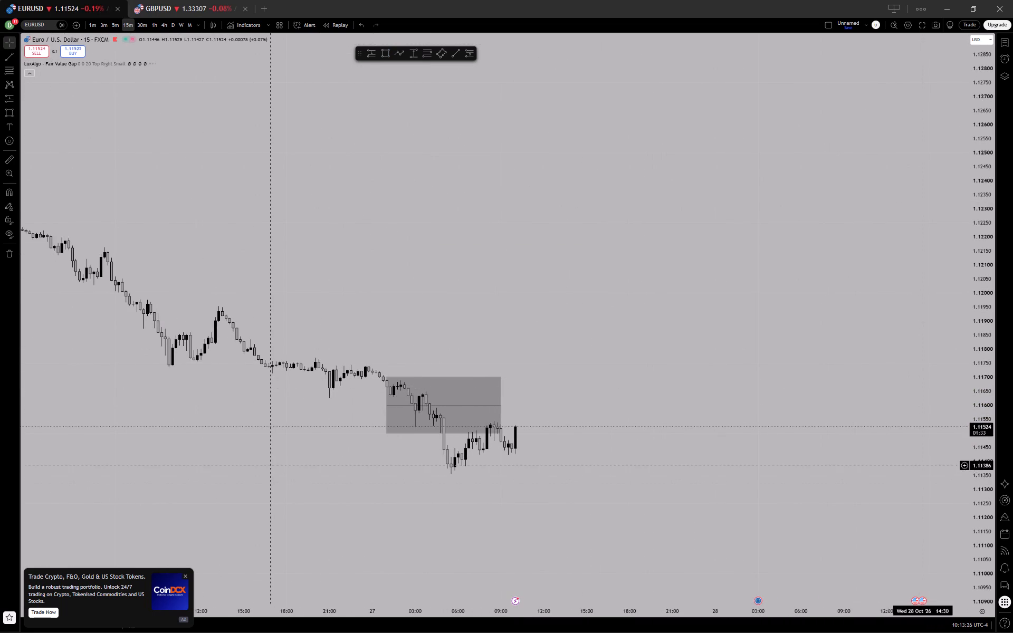
left_click_drag(997, 486, 923, 308)
left_click_drag(979, 465, 881, 260)
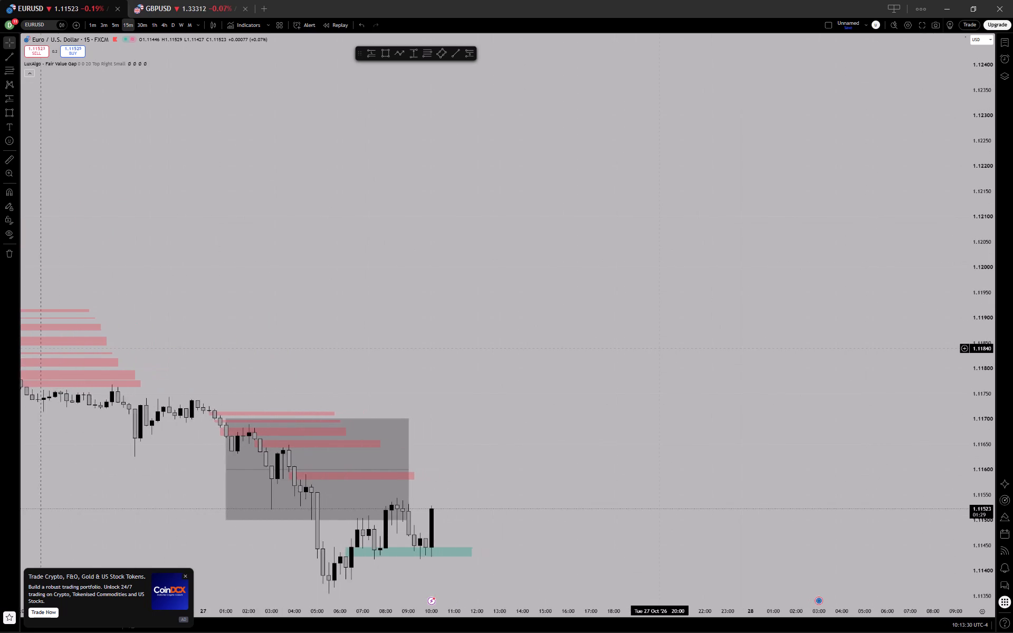
left_click_drag(468, 379, 501, 229)
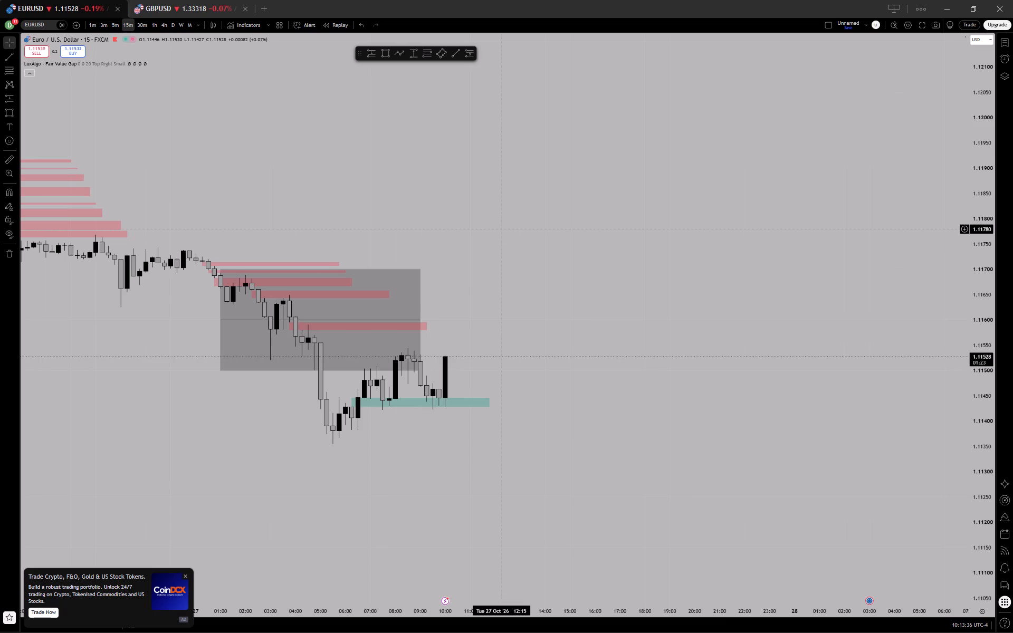
Return to the GBPUSD chart.
left_click(173, 0)
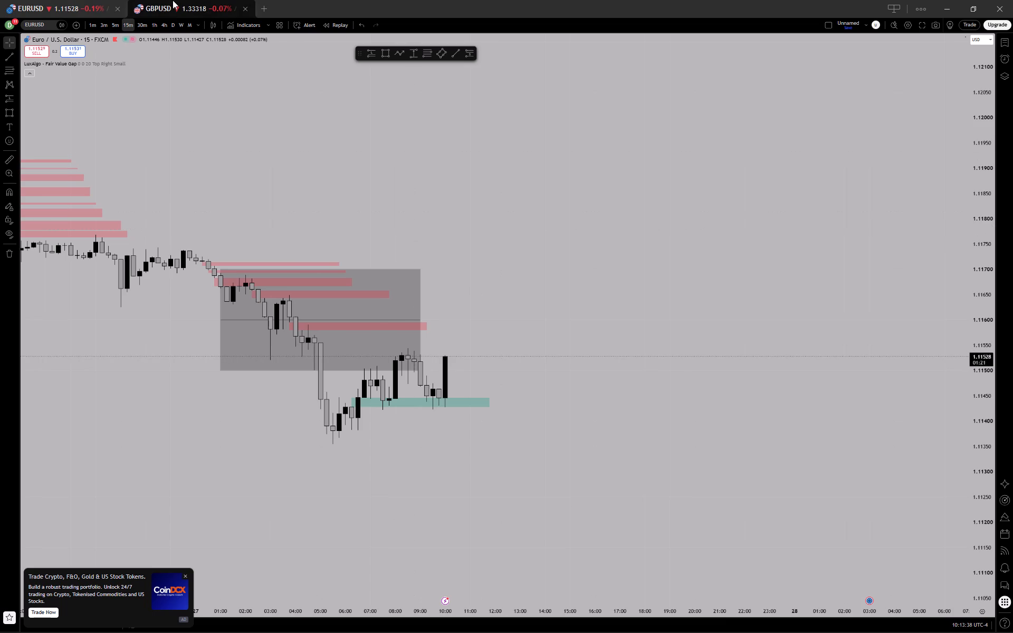
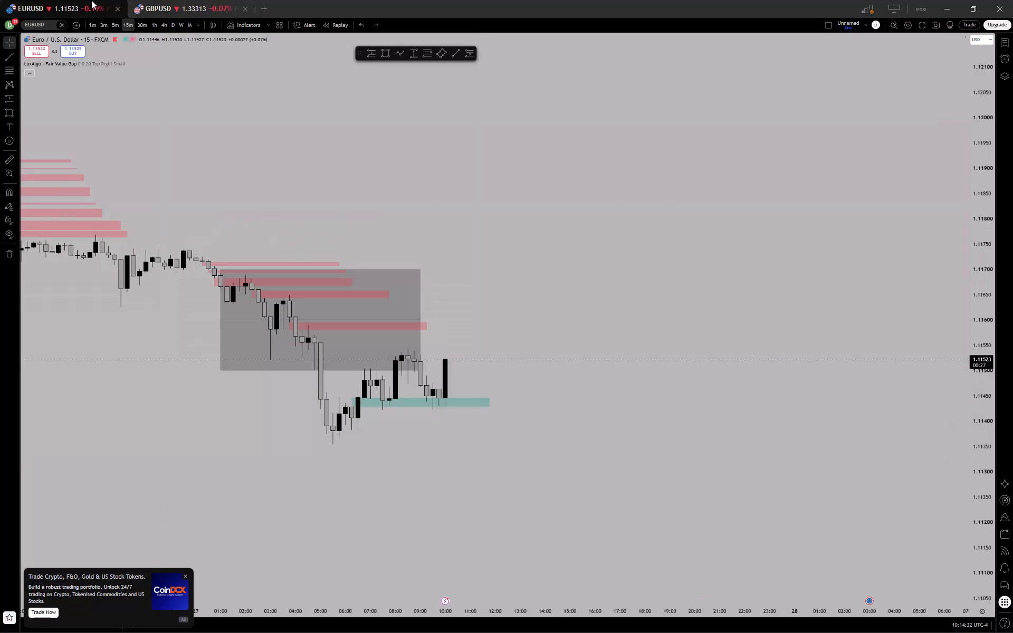
Set the EURUSD chart to the 1-hour timeframe.
left_click_drag(443, 210, 616, 218)
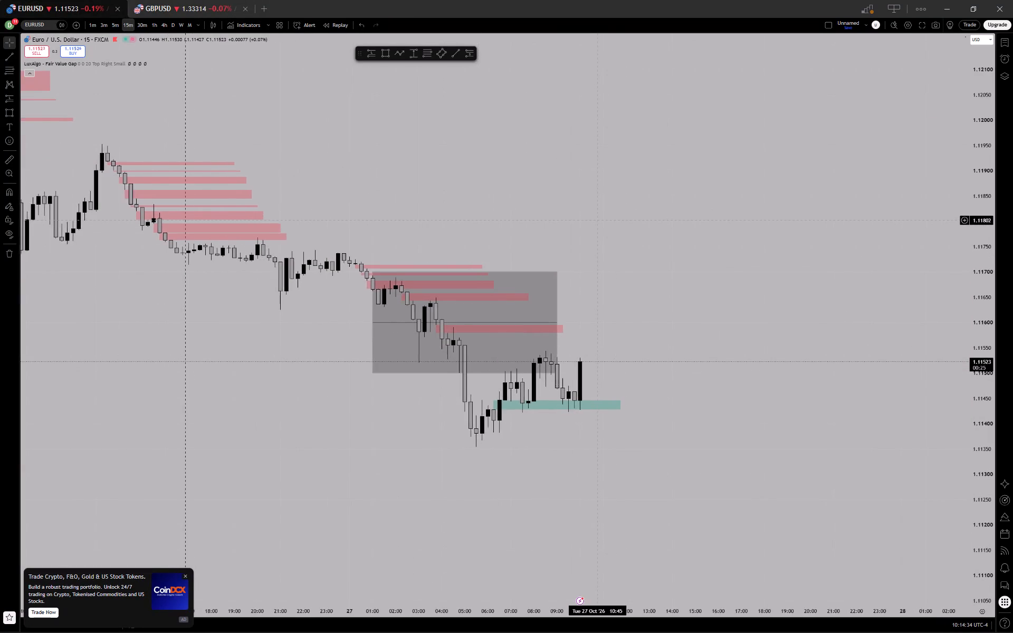
left_click_drag(597, 220, 339, 202)
scroll(339, 202, "left", 1)
scroll(211, 168, "down", 1)
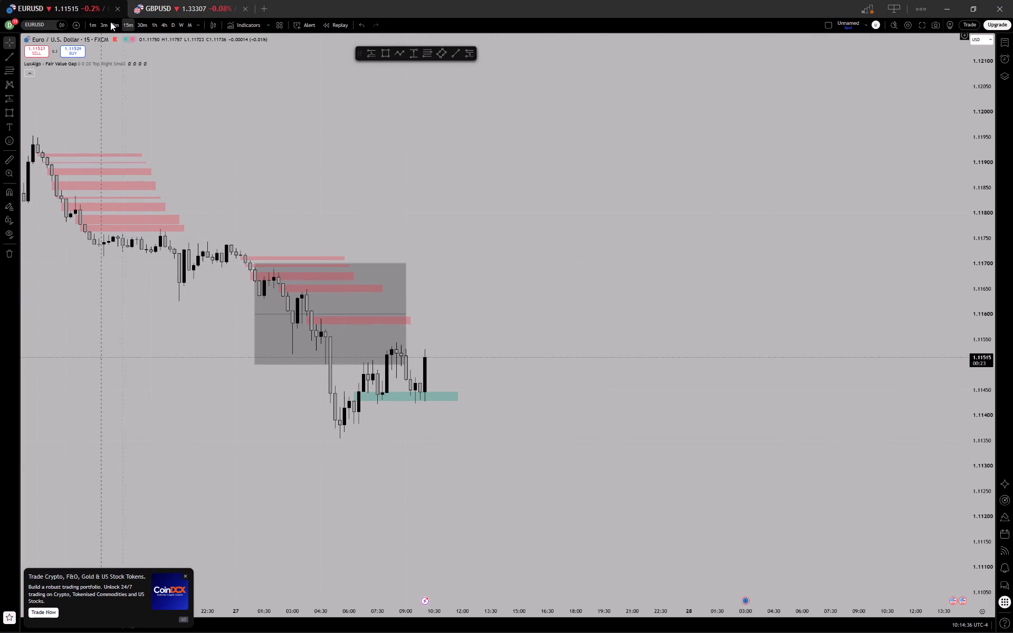
scroll(110, 22, "down", 1)
left_click(150, 26)
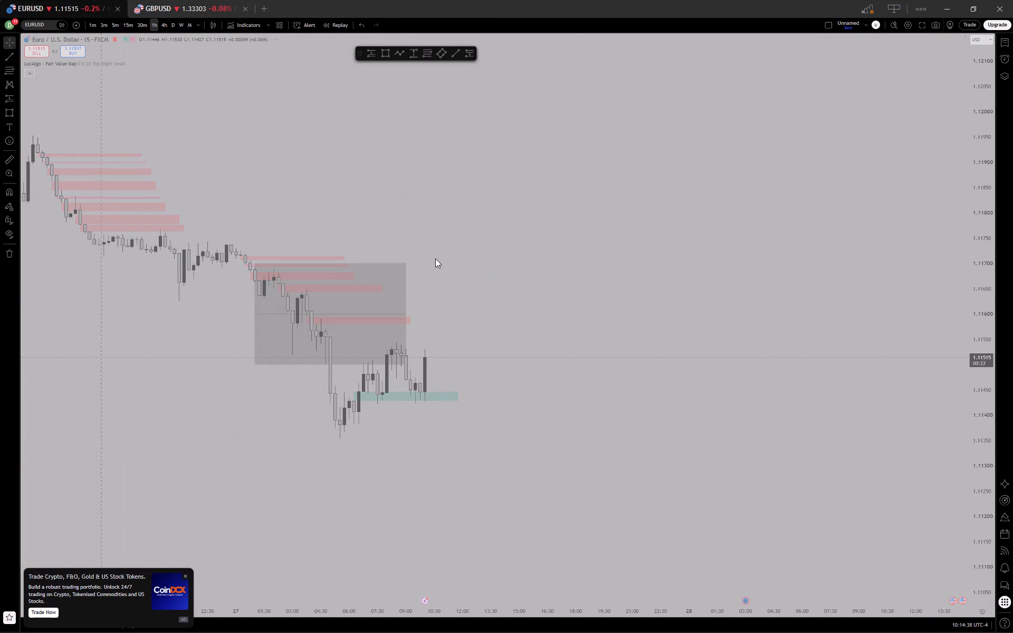
left_click_drag(312, 202, 533, 305)
Check the GBPUSD chart briefly and return to the 1-hour EURUSD chart.
left_click(151, 0)
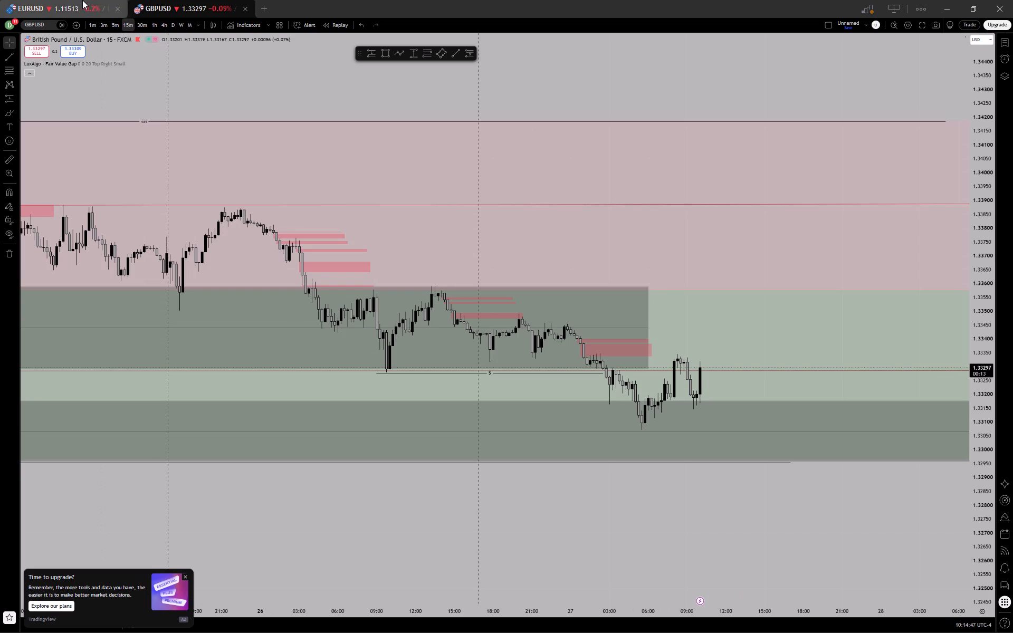
left_click(81, 0)
left_click_drag(304, 203, 562, 250)
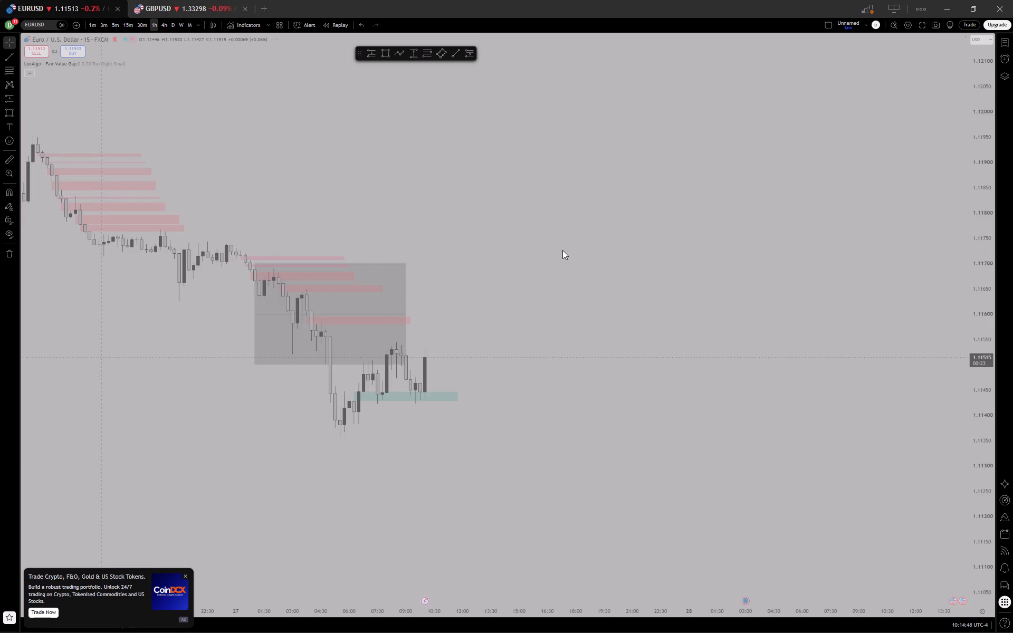
left_click(533, 258)
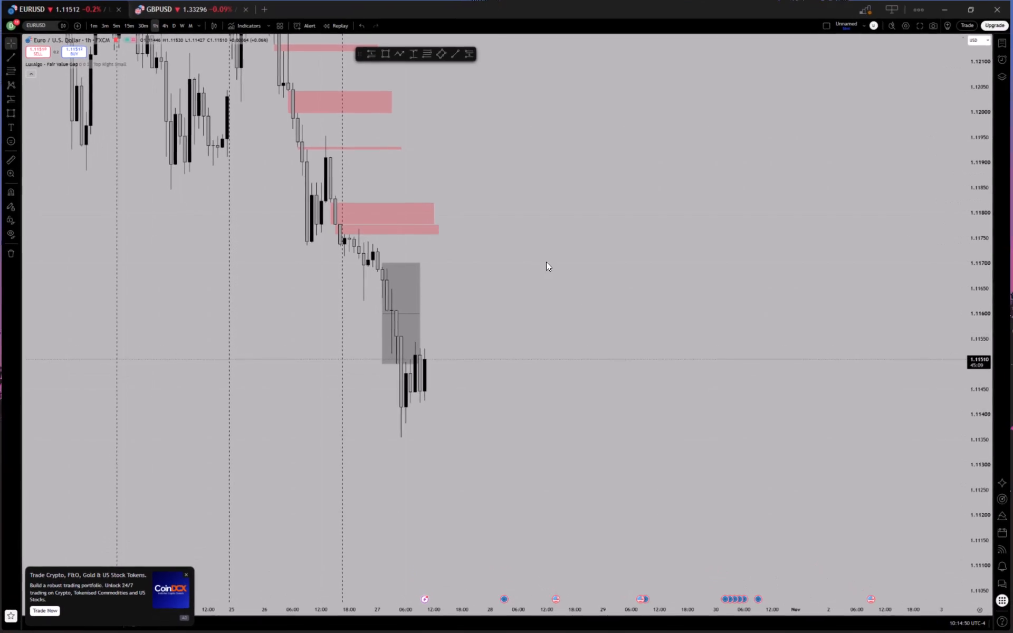
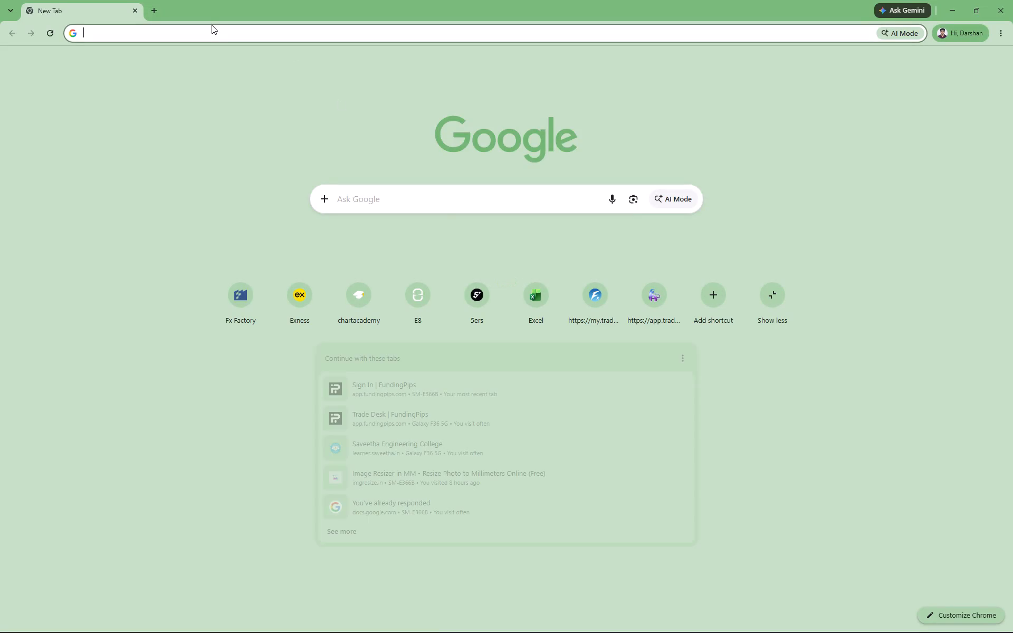
Load fundingpips.com in Google Chrome and open an additional blank tab, keeping the FundingPips page in view.
type("fu")
key("Return")
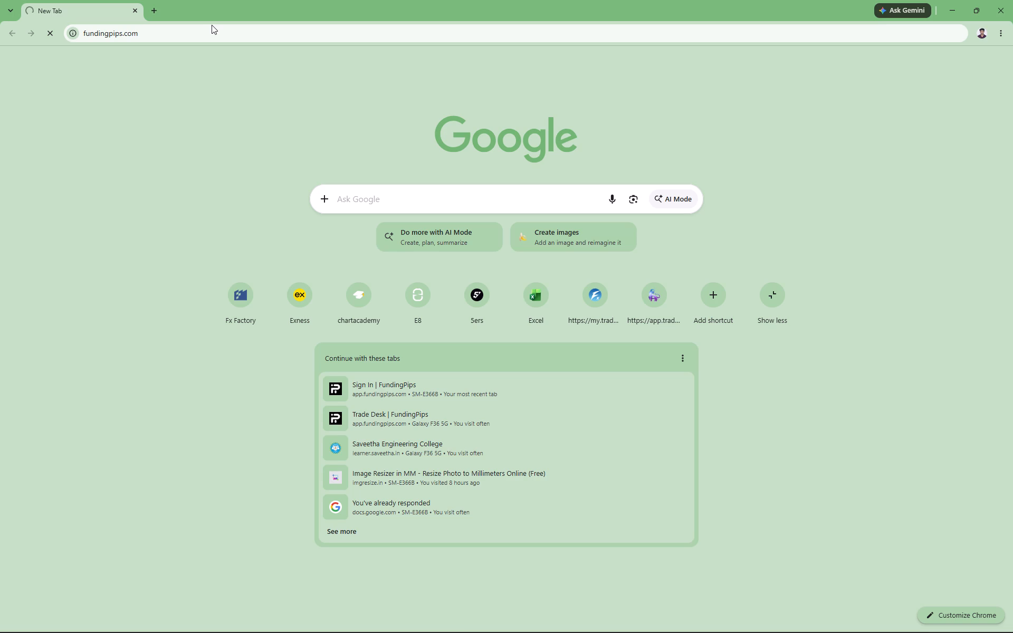
left_click(151, 5)
left_click(93, 5)
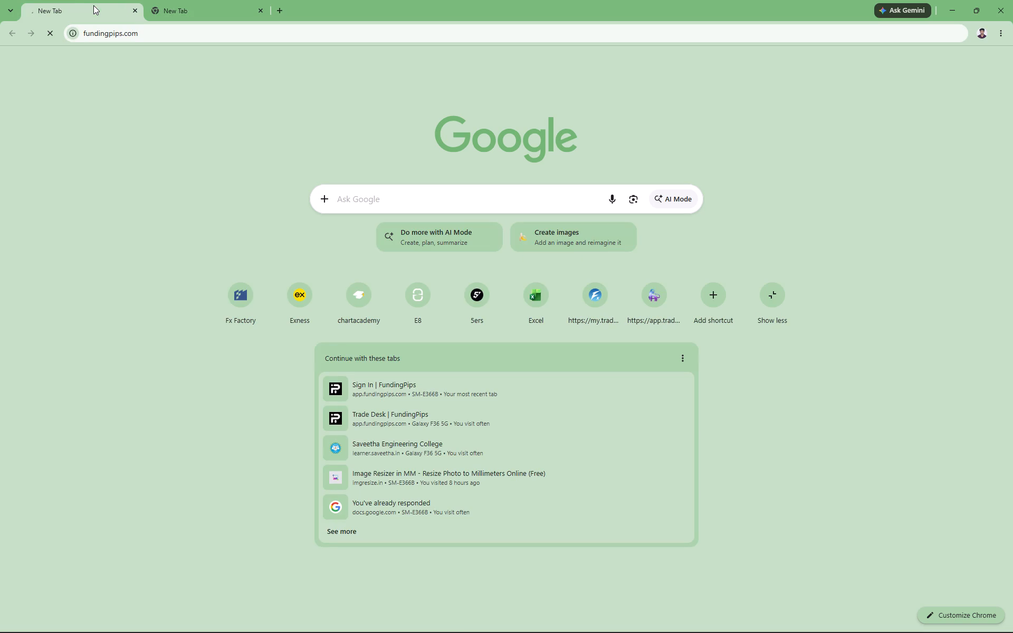
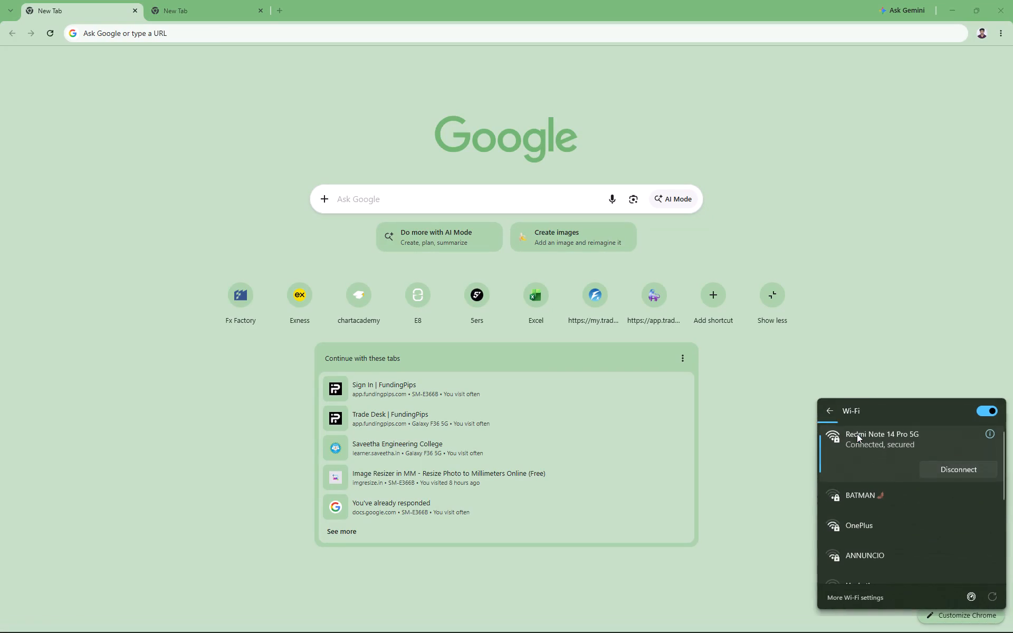
Close the Wi-Fi network list, load fundingpips.com in the first Chrome tab, and switch to the second, blank tab.
left_click(89, 0)
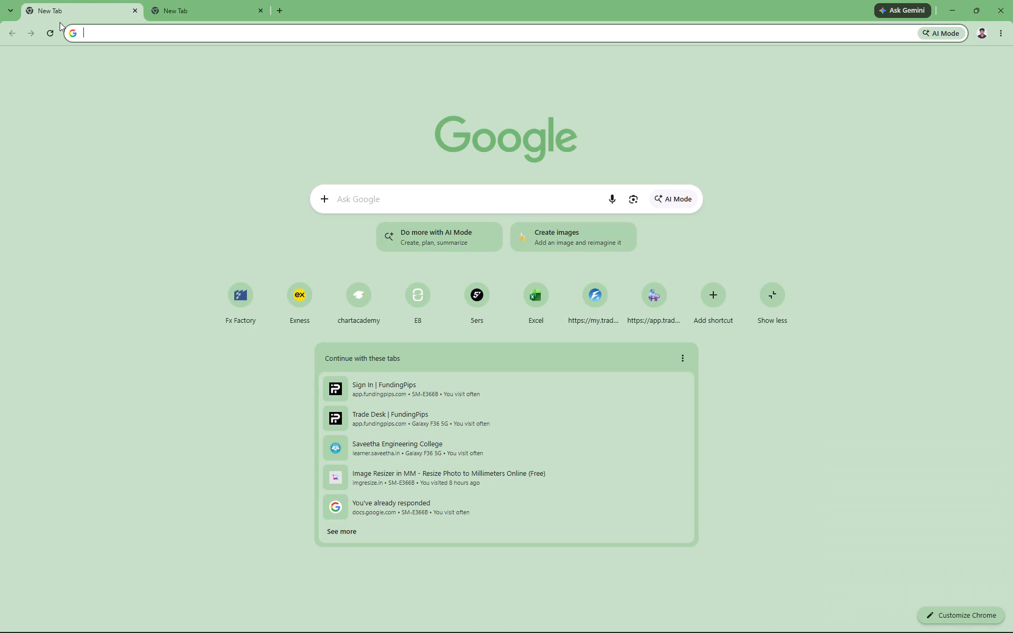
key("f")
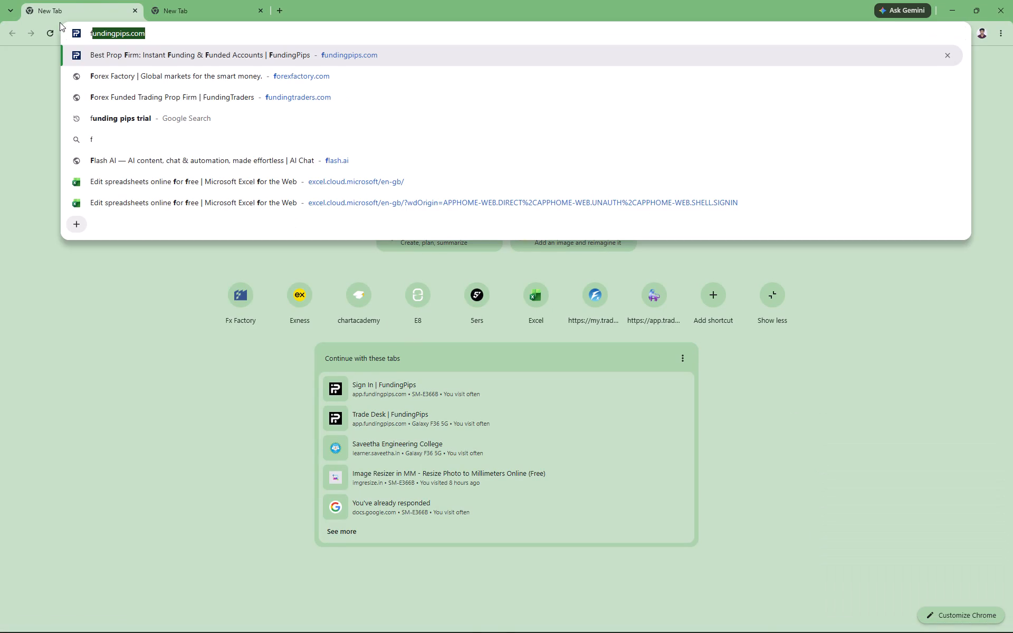
key("Return")
left_click(216, 1)
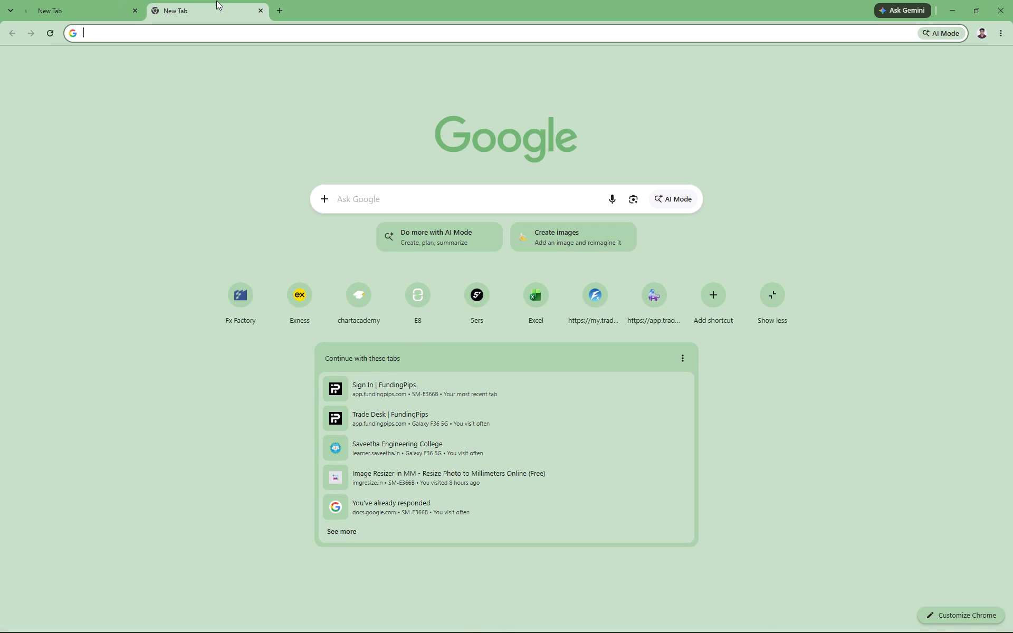
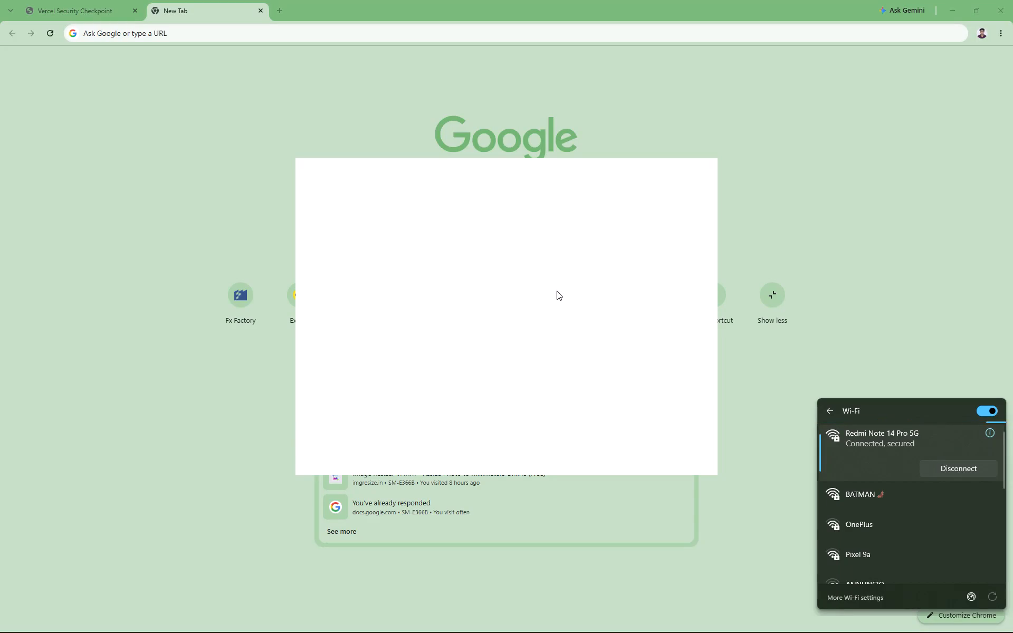
Bring the fundingpips.com page back into view to check whether it has loaded.
left_click(98, 0)
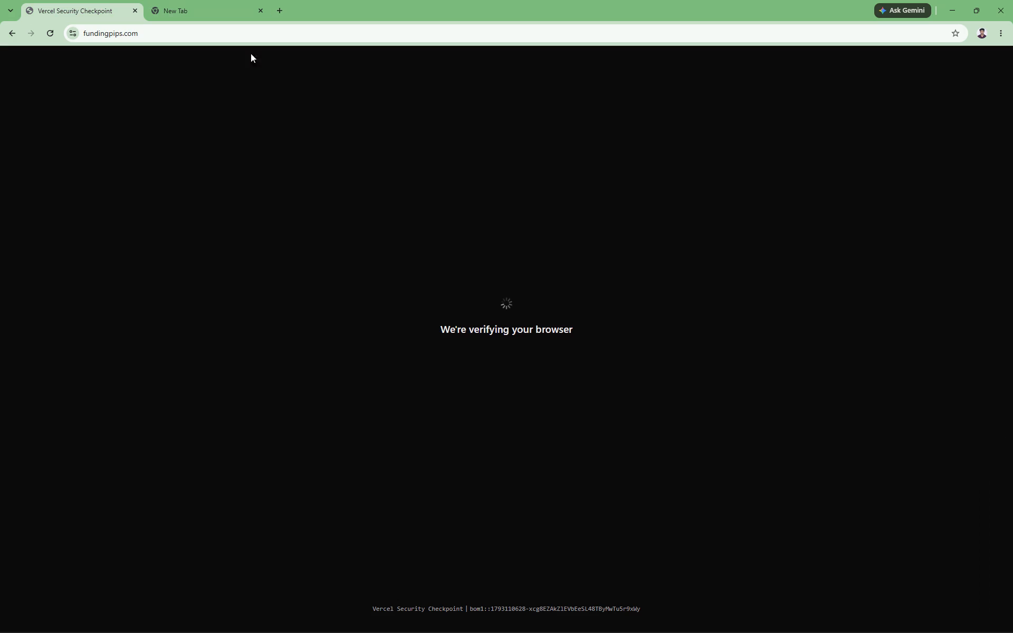
Check the Wi-Fi connection in the list of available networks and return to the blank browser tab.
left_click(970, 630)
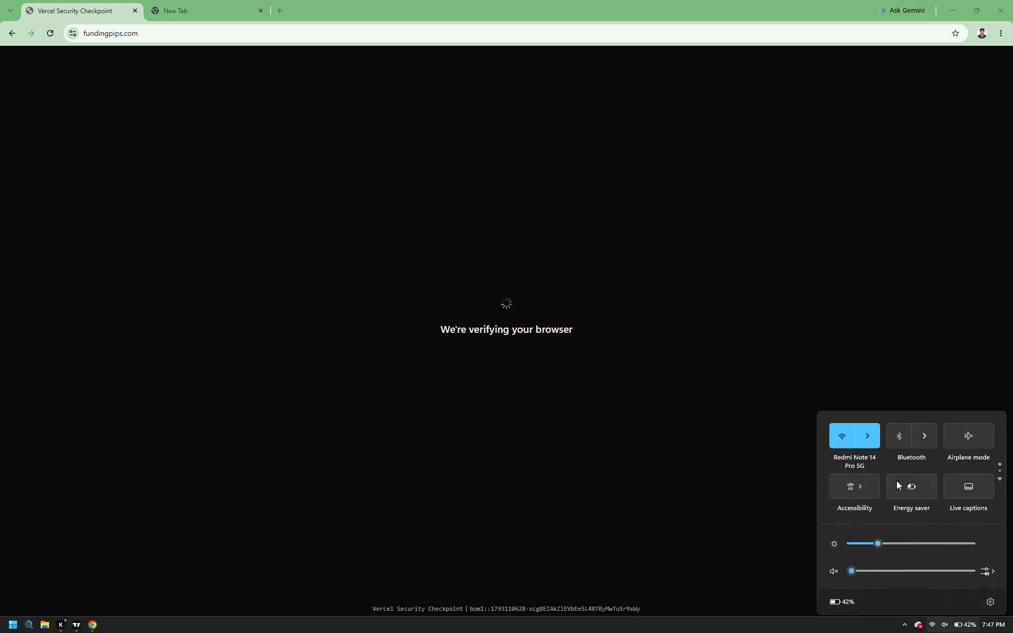
left_click(872, 441)
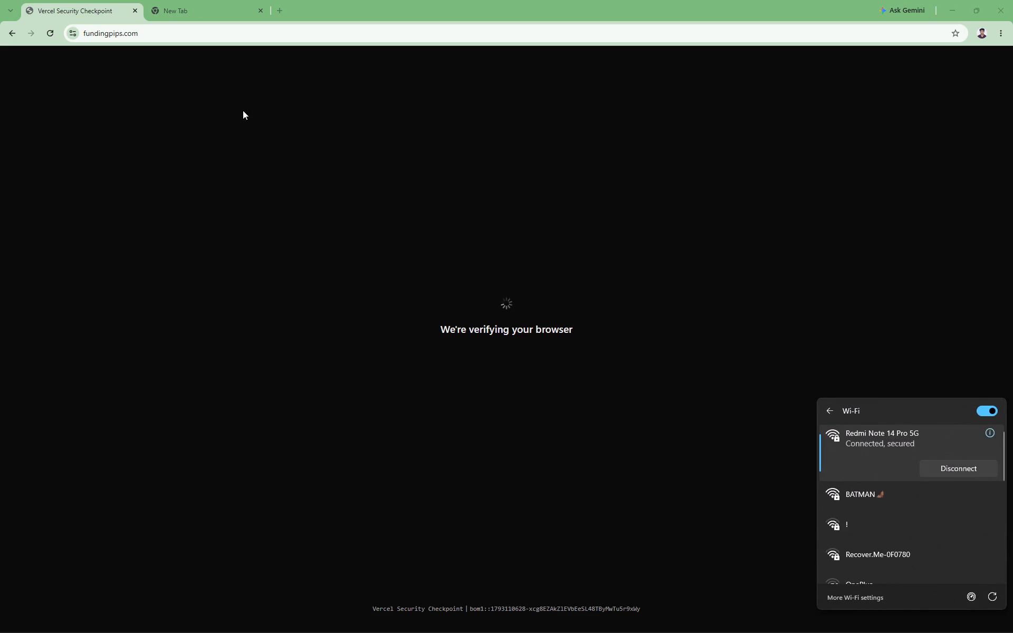
left_click(197, 0)
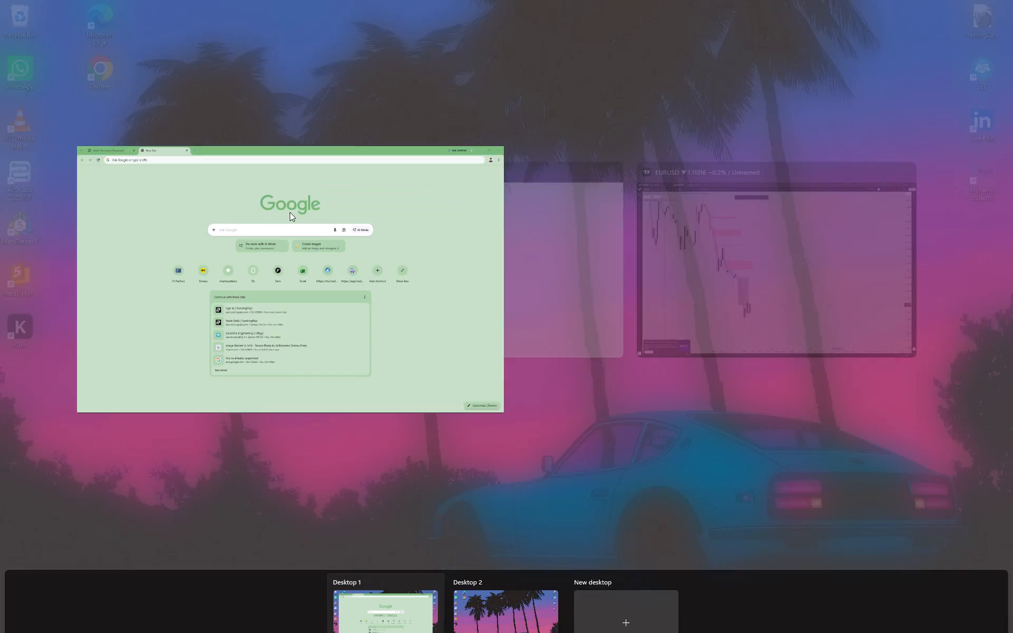
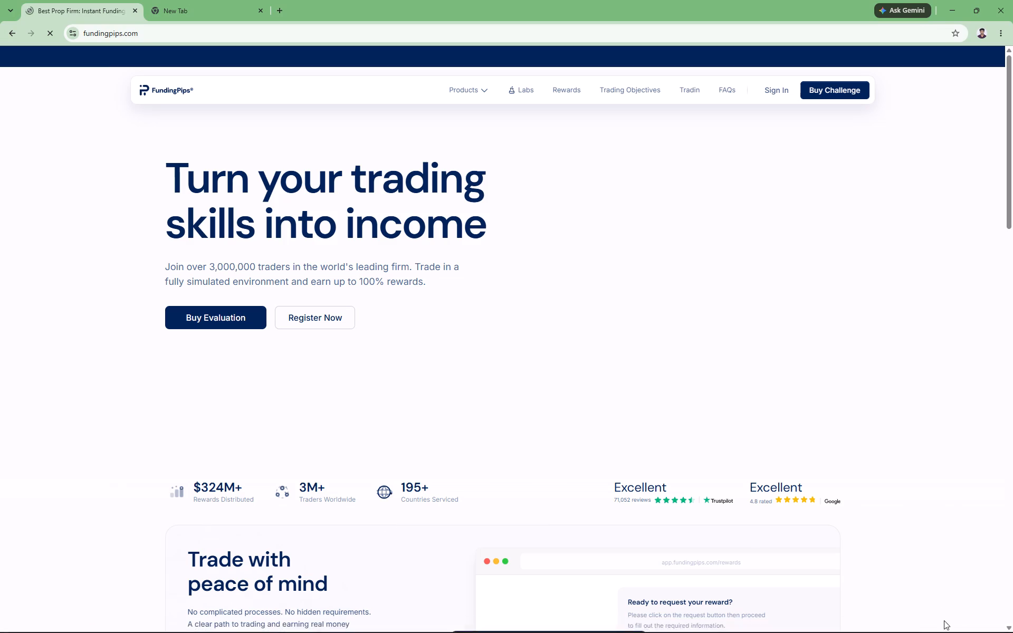
Disconnect the computer from the Redmi Note 14 Pro 5G Wi-Fi network.
left_click(945, 630)
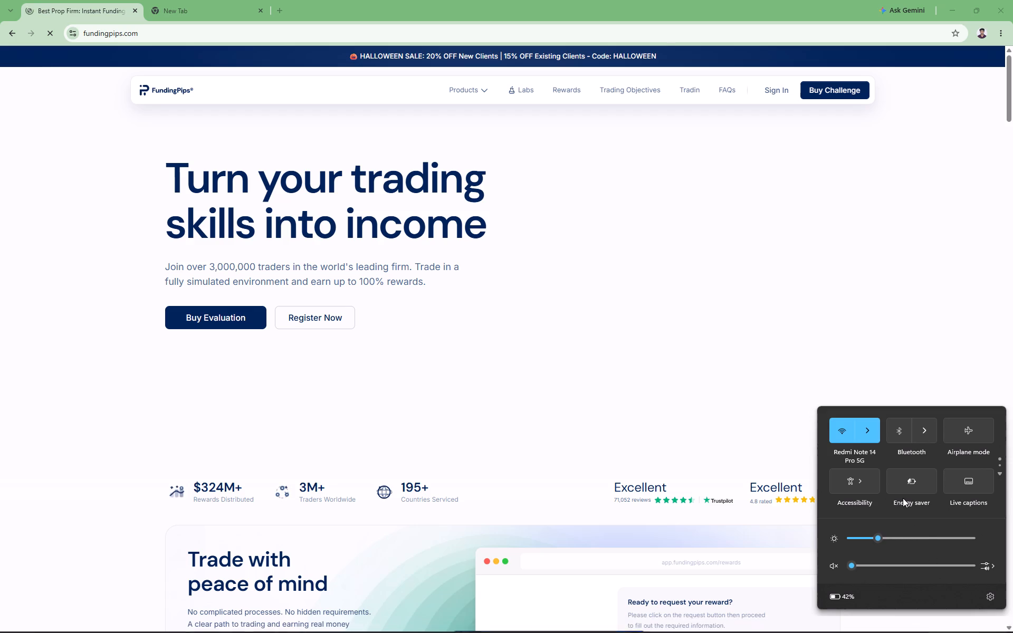
left_click(868, 421)
scroll(897, 484, "up", 3)
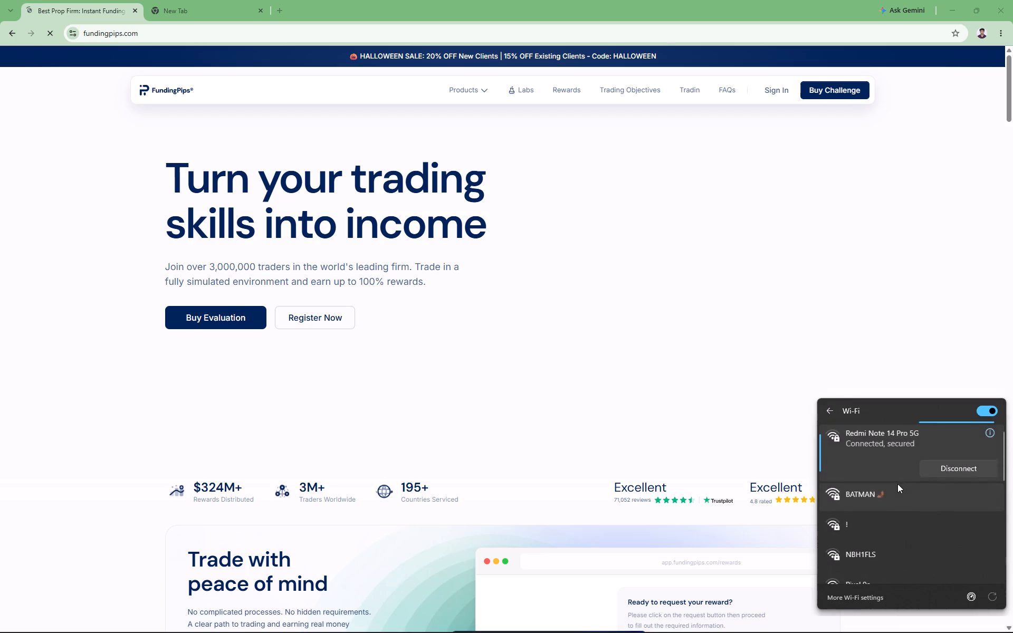
left_click(949, 463)
scroll(949, 463, "up", 3)
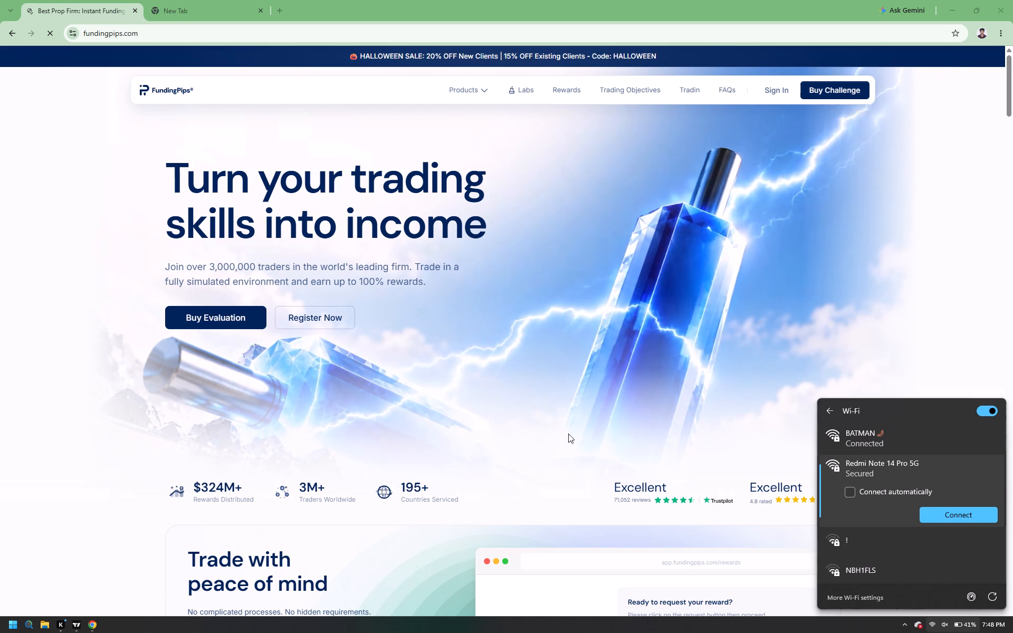
Examine the FundingPips challenge pricing for the $5K account size, viewing both the plan cards and the Compare table.
scroll(560, 406, "down", 11)
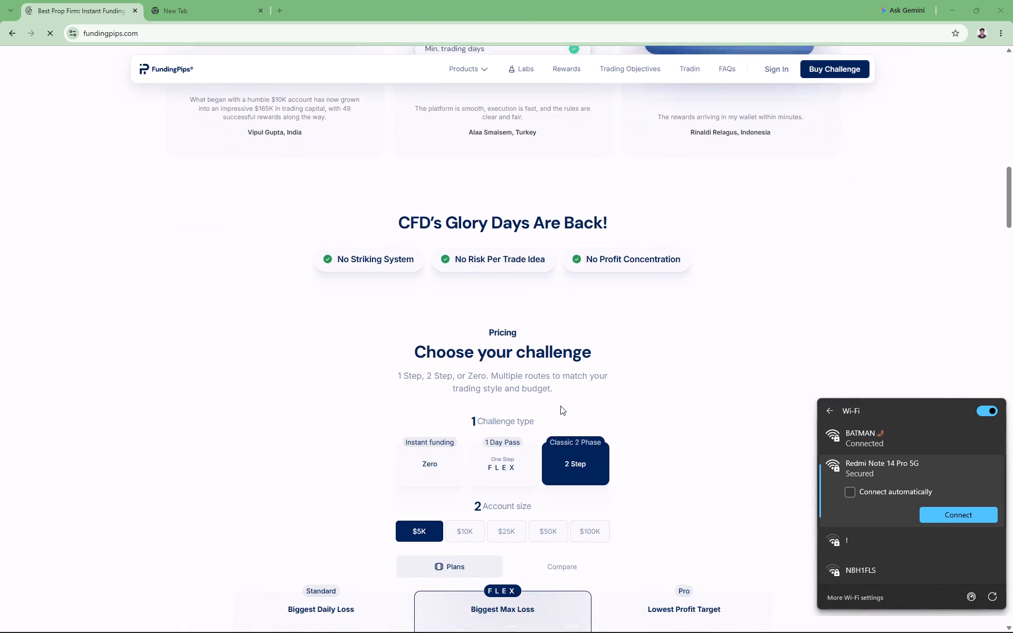
scroll(560, 406, "up", 1)
scroll(560, 406, "down", 4)
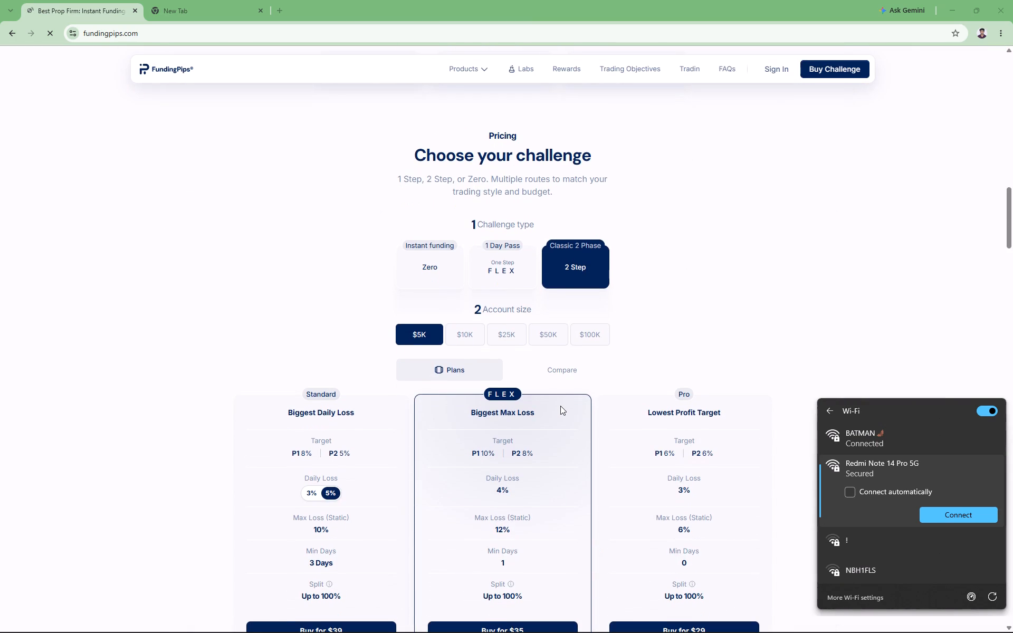
scroll(560, 406, "down", 2)
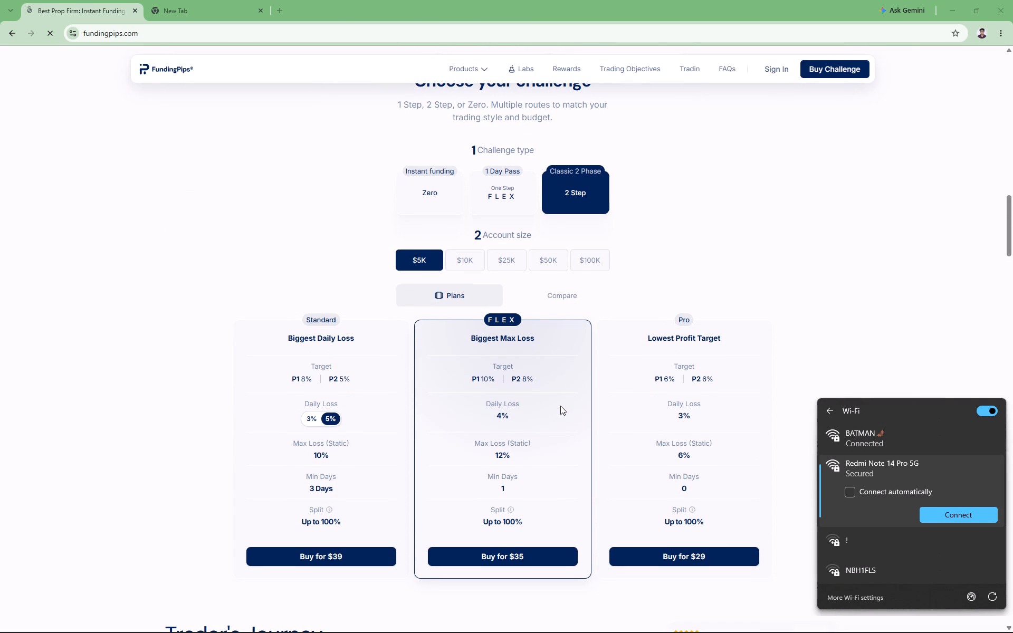
left_click(556, 295)
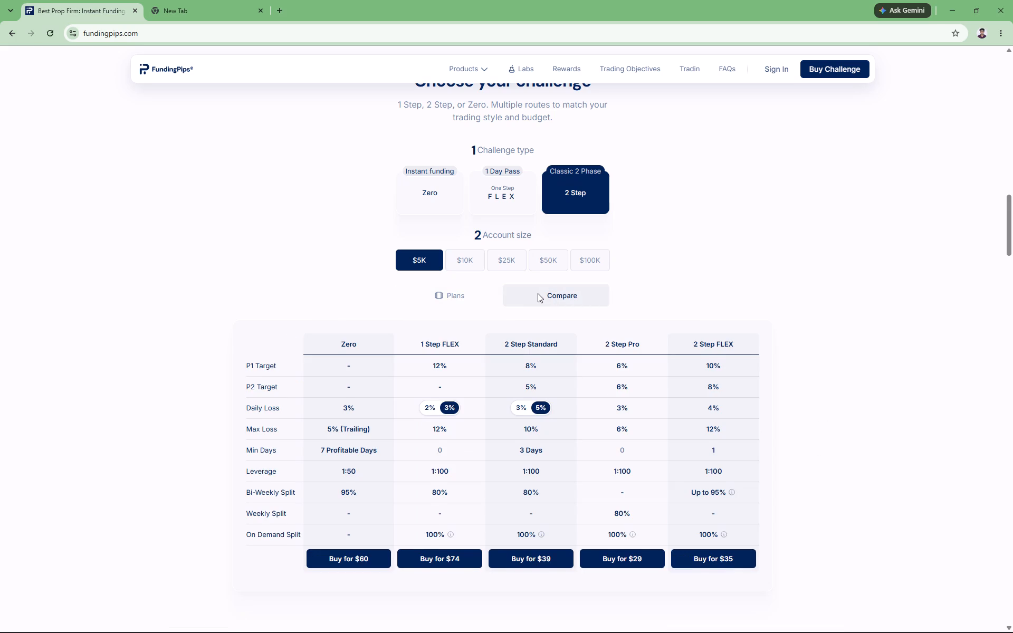
scroll(538, 293, "down", 2)
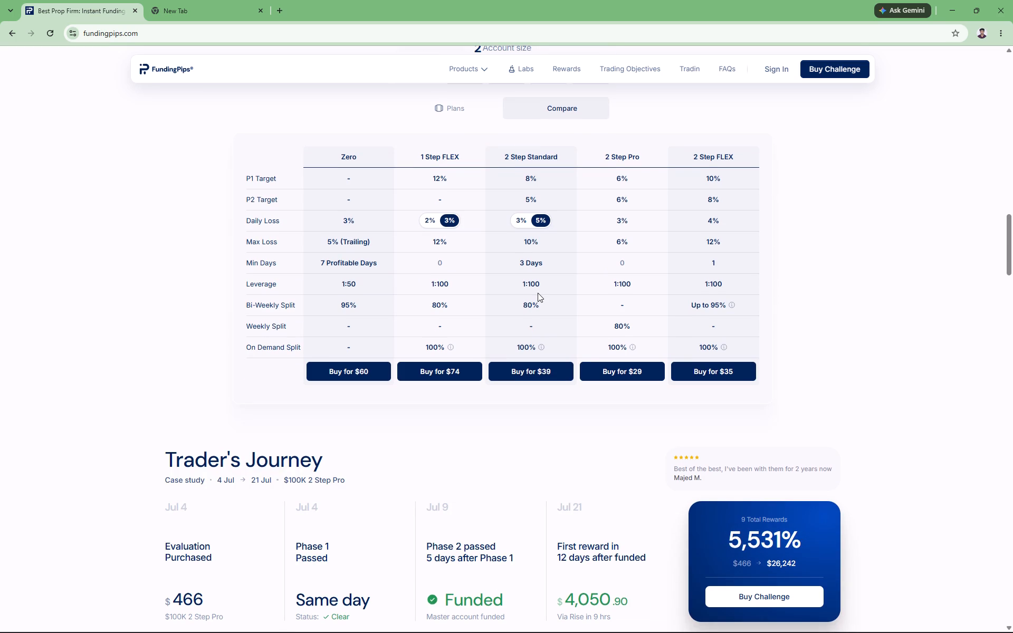
scroll(538, 293, "up", 1)
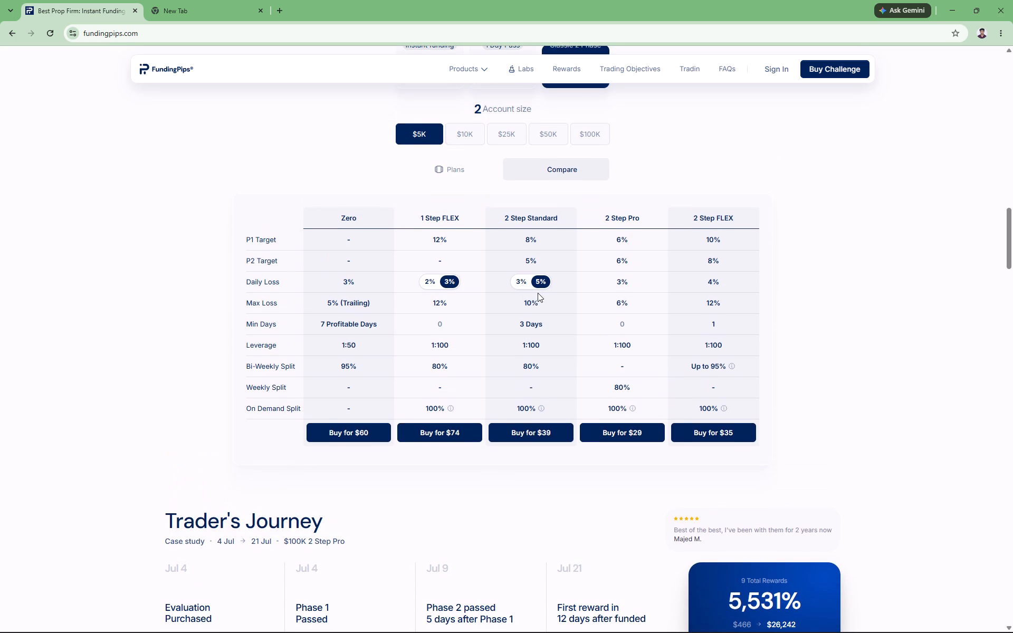
left_click(452, 177)
left_click(549, 171)
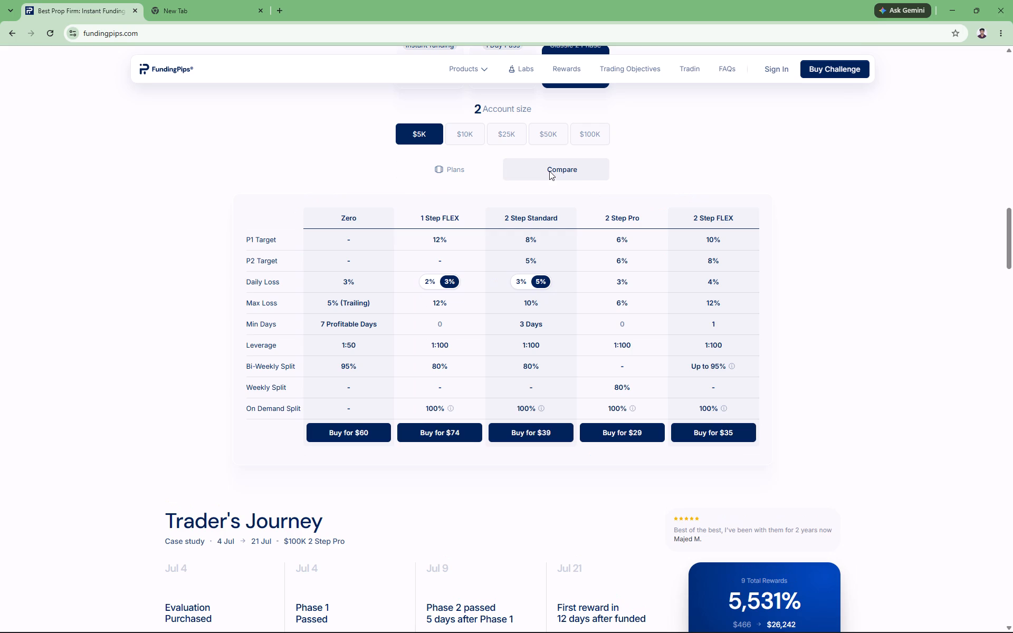
scroll(484, 179, "up", 1)
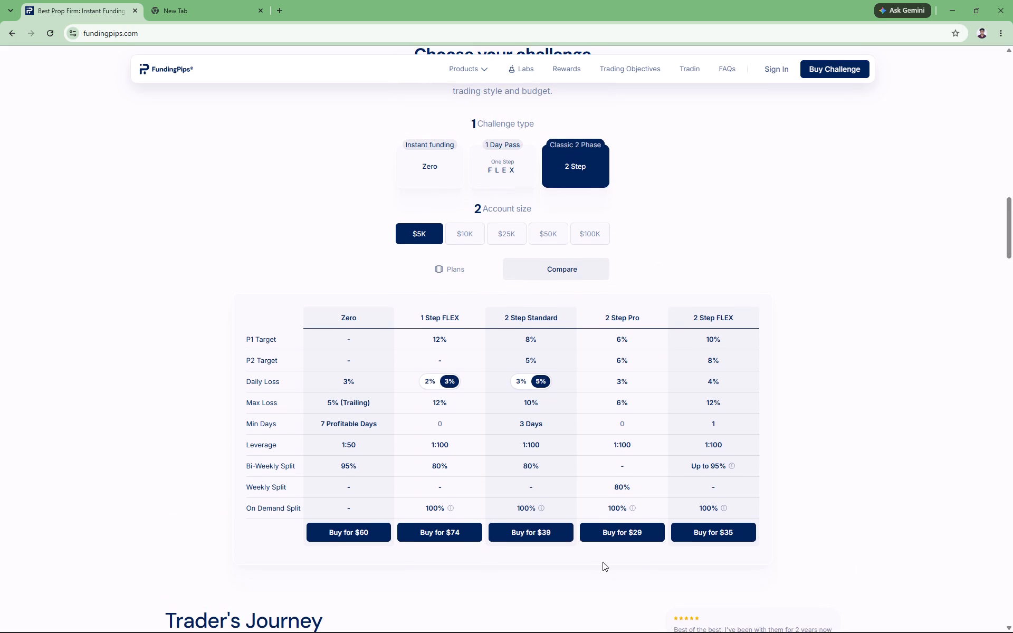
Start the purchase of the $5K 2 Step Pro challenge from the comparison table.
left_click(630, 524)
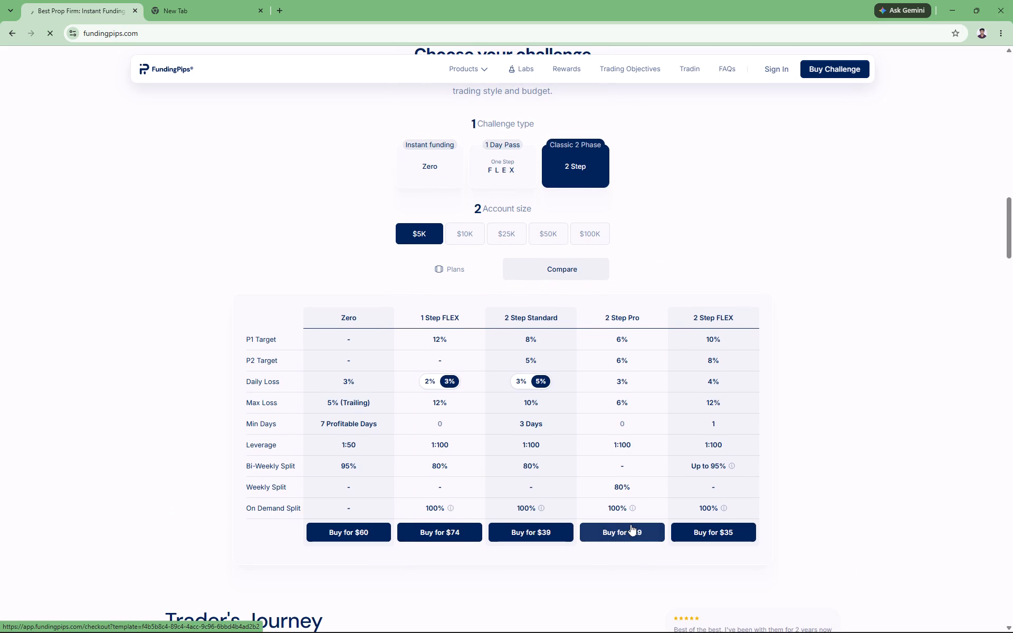
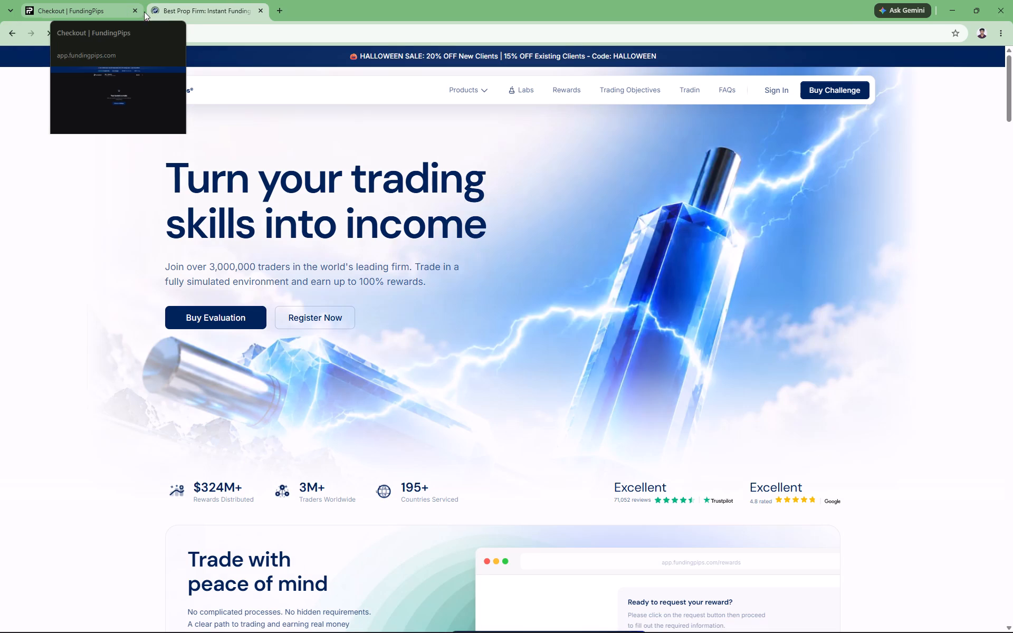
Close the FundingPips checkout tab, keeping only the FundingPips home page open.
left_click(136, 11)
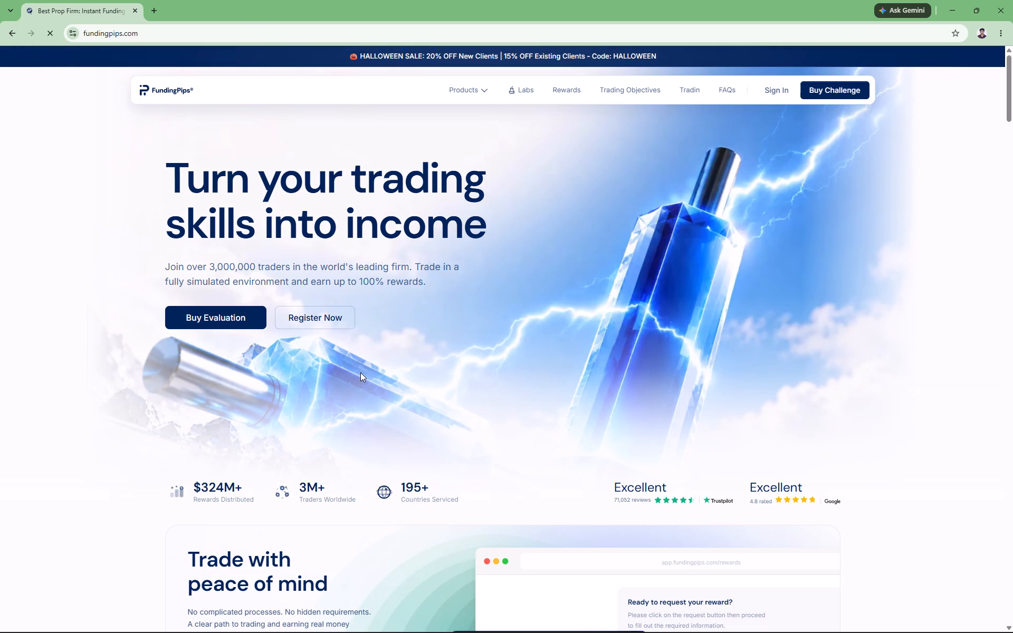
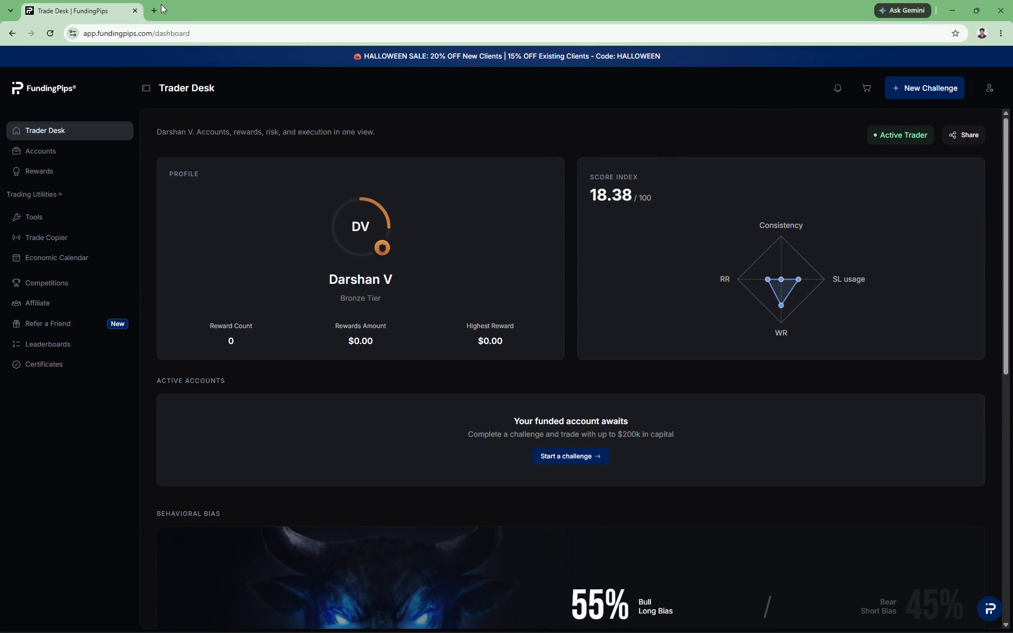
Open an extra blank browser tab while keeping the FundingPips Trader Desk dashboard as the active page.
left_click(158, 6)
left_click(92, 9)
Start a new challenge from the FundingPips Trader Desk, keeping its browser window in front.
left_click(904, 91)
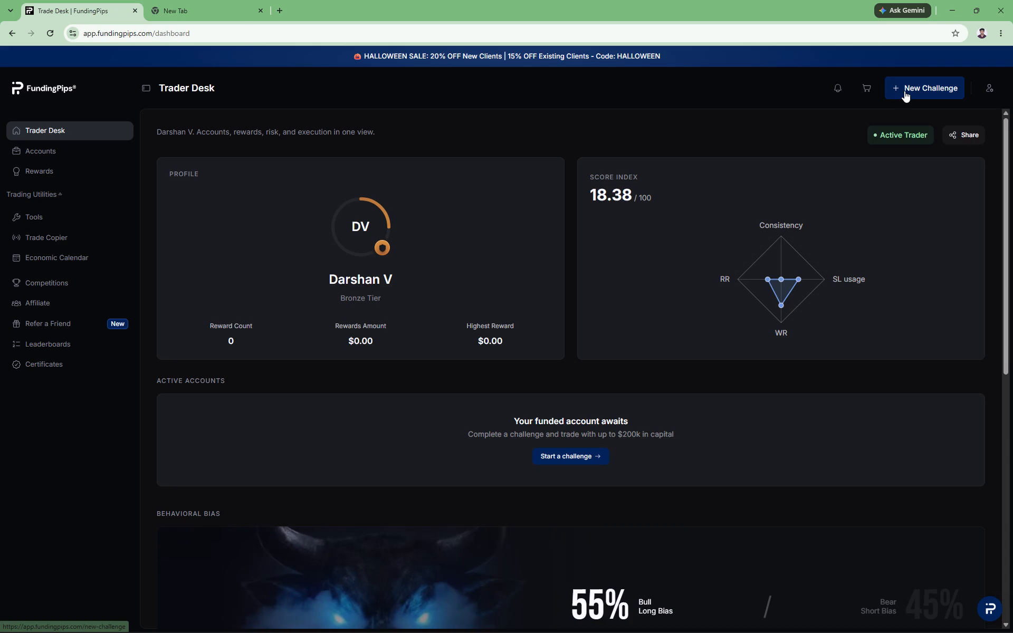
left_click(275, 322)
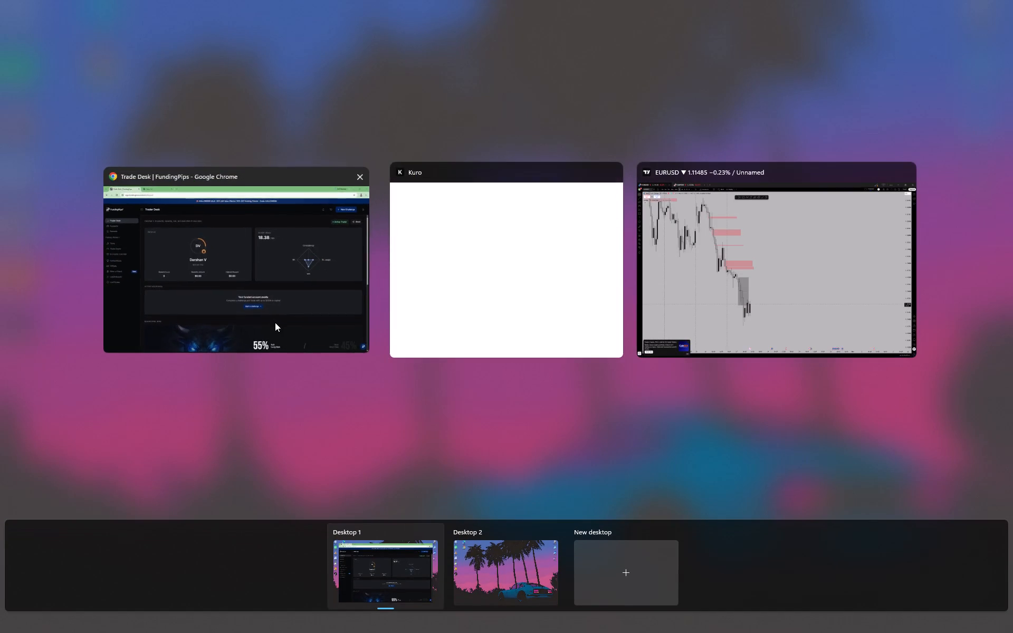
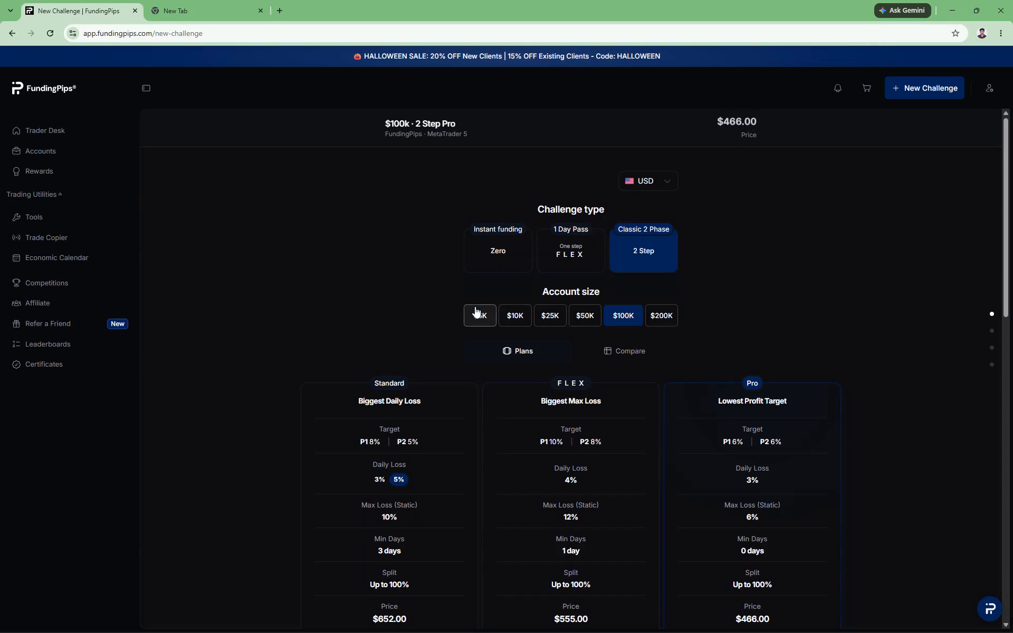
Proceed to checkout with one $5k 2 Step Pro challenge on MetaTrader 5, without the swing or swap-free options.
scroll(728, 331, "down", 2)
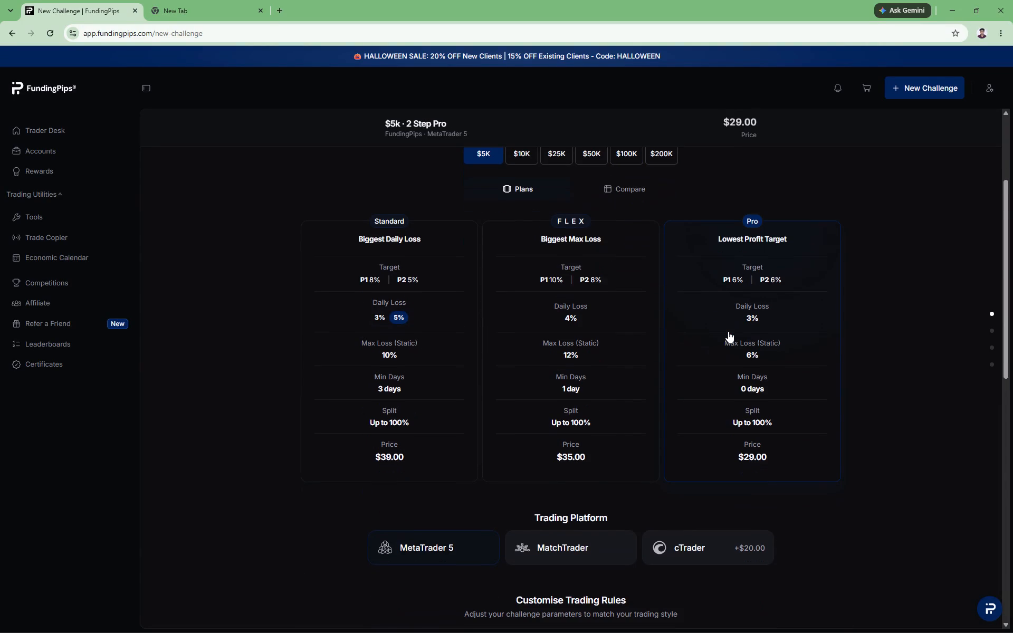
scroll(728, 331, "down", 7)
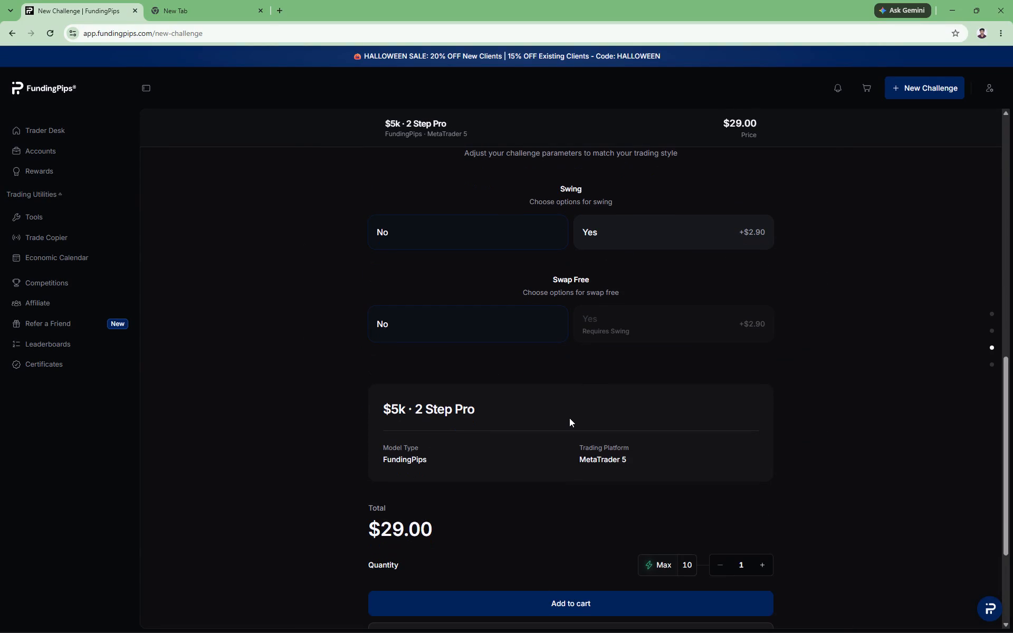
scroll(569, 418, "down", 2)
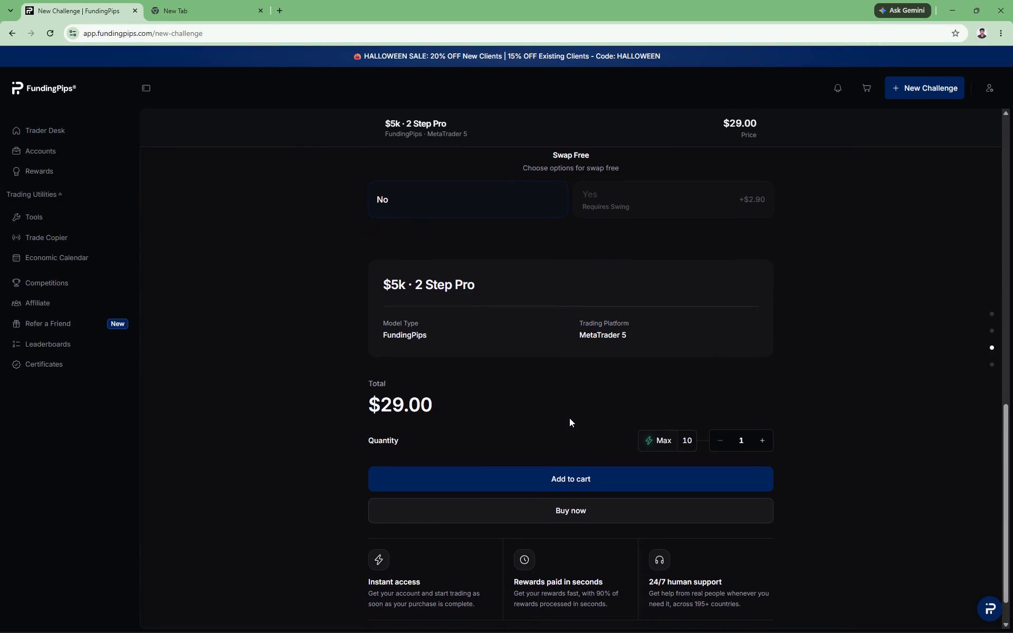
scroll(569, 418, "down", 1)
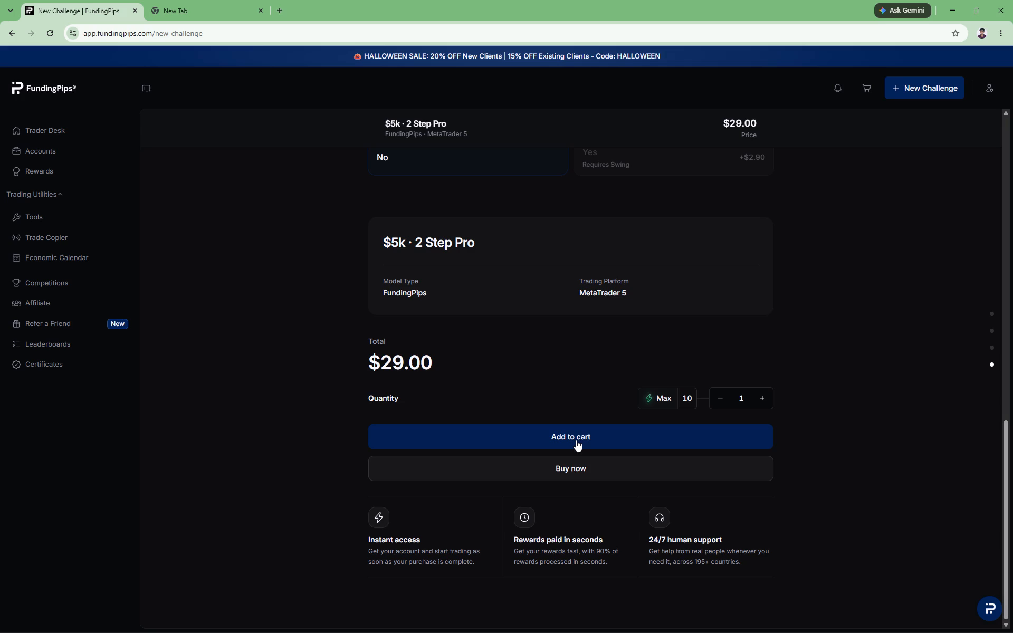
left_click(576, 464)
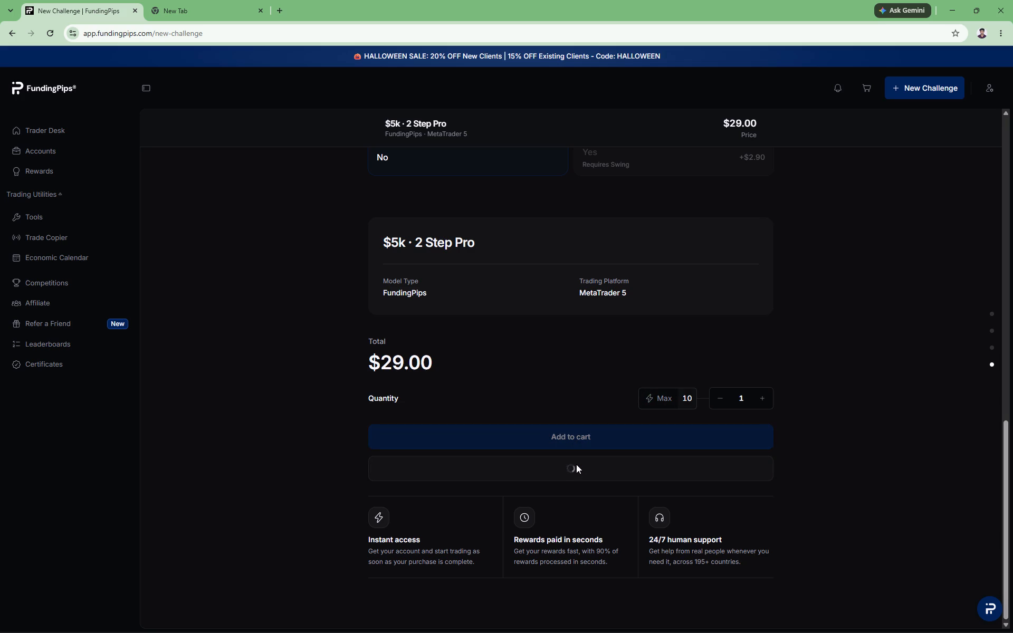
Copy the HALLOWEEN code from the sale banner and apply it as the coupon code for the basket.
left_click_drag(661, 54, 640, 54)
left_click_drag(640, 54, 617, 55)
key("ctrl+c")
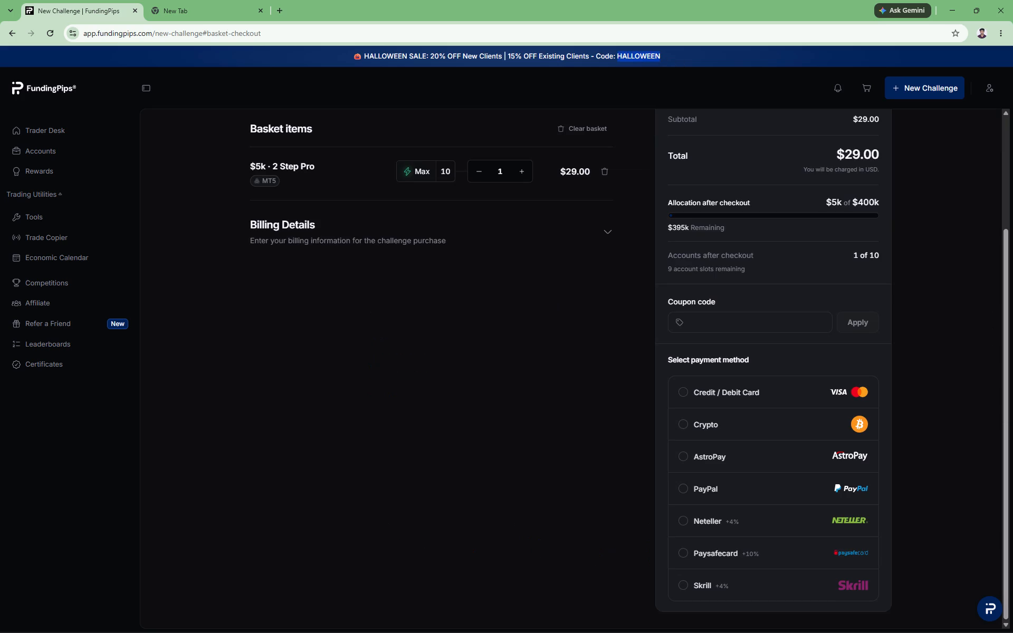
left_click(723, 328)
key("ctrl+v")
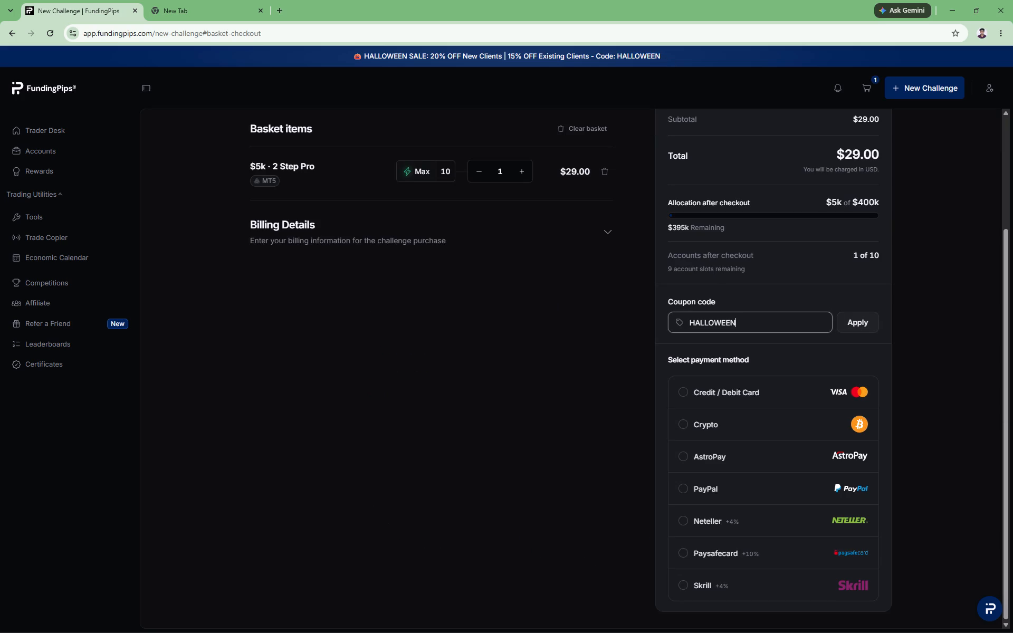
left_click(848, 319)
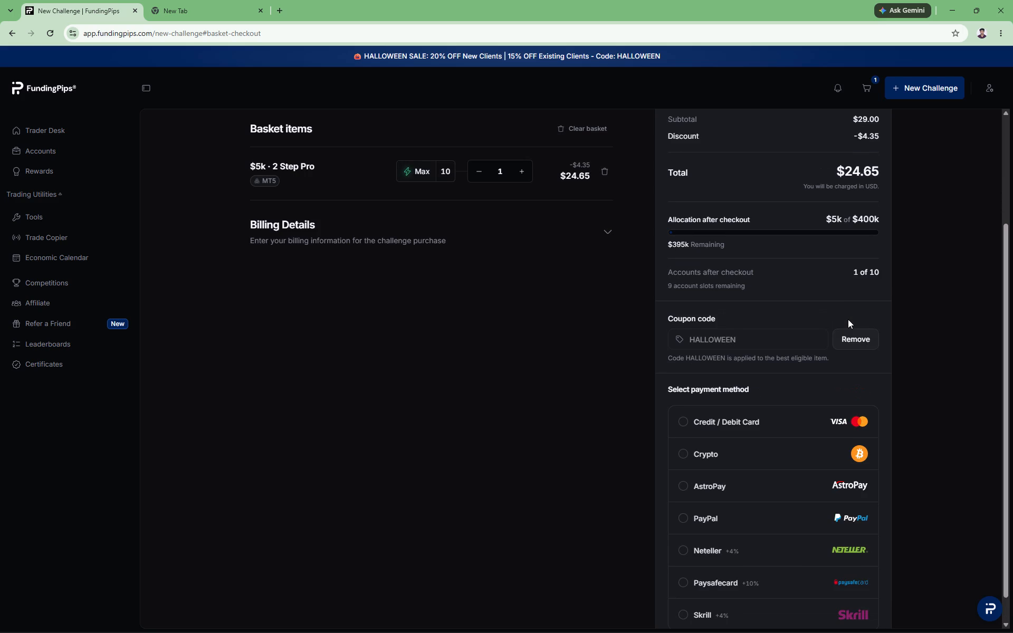